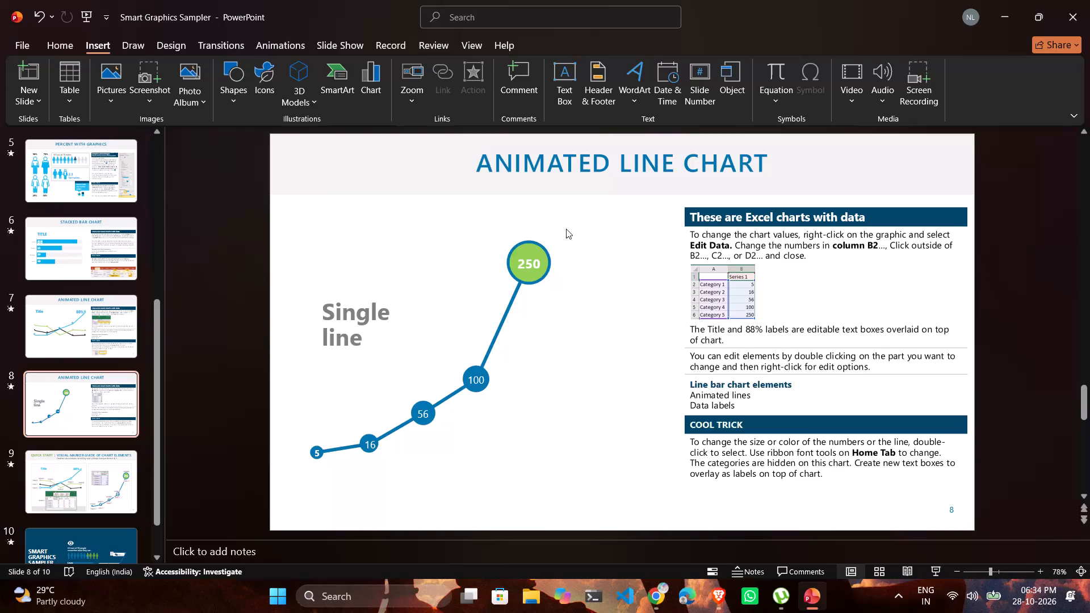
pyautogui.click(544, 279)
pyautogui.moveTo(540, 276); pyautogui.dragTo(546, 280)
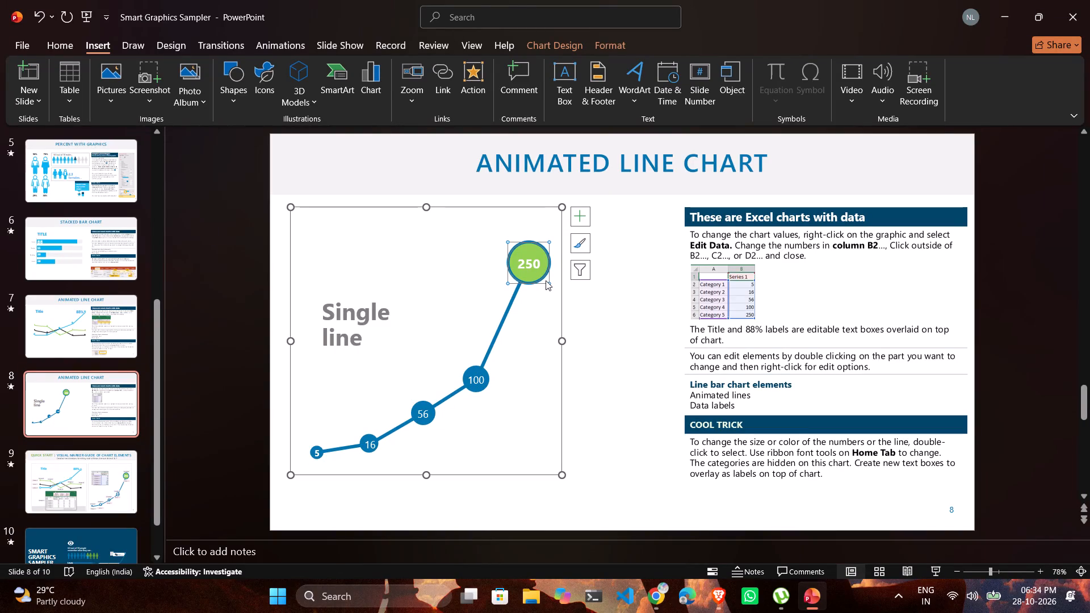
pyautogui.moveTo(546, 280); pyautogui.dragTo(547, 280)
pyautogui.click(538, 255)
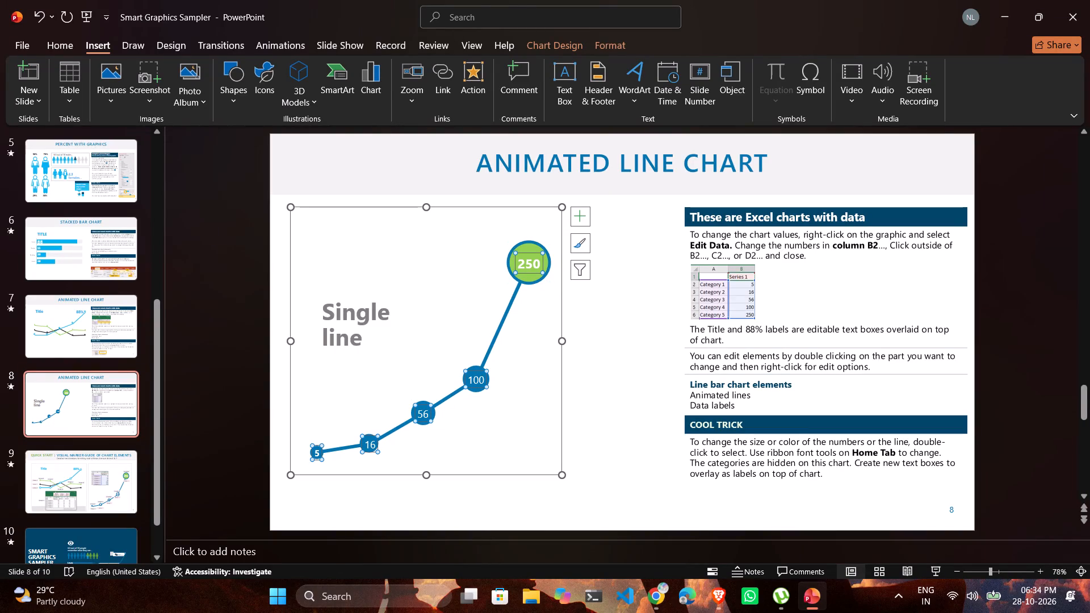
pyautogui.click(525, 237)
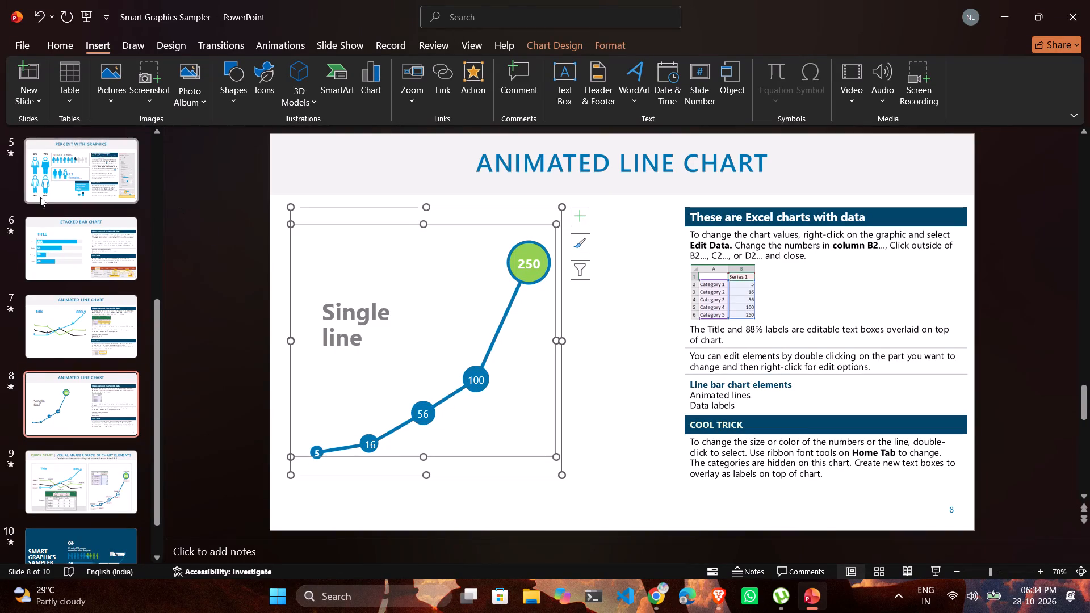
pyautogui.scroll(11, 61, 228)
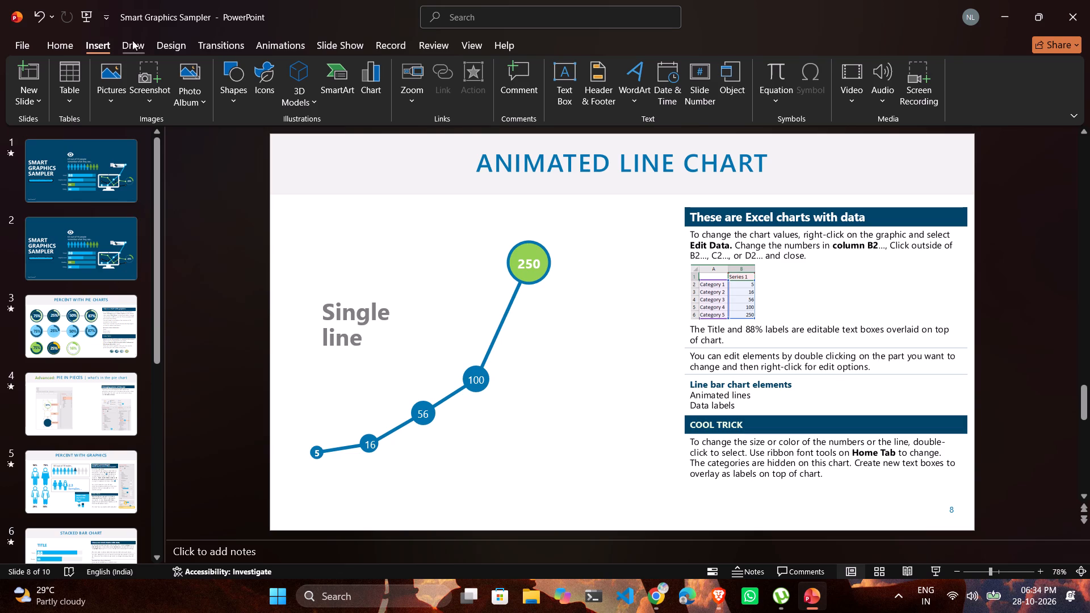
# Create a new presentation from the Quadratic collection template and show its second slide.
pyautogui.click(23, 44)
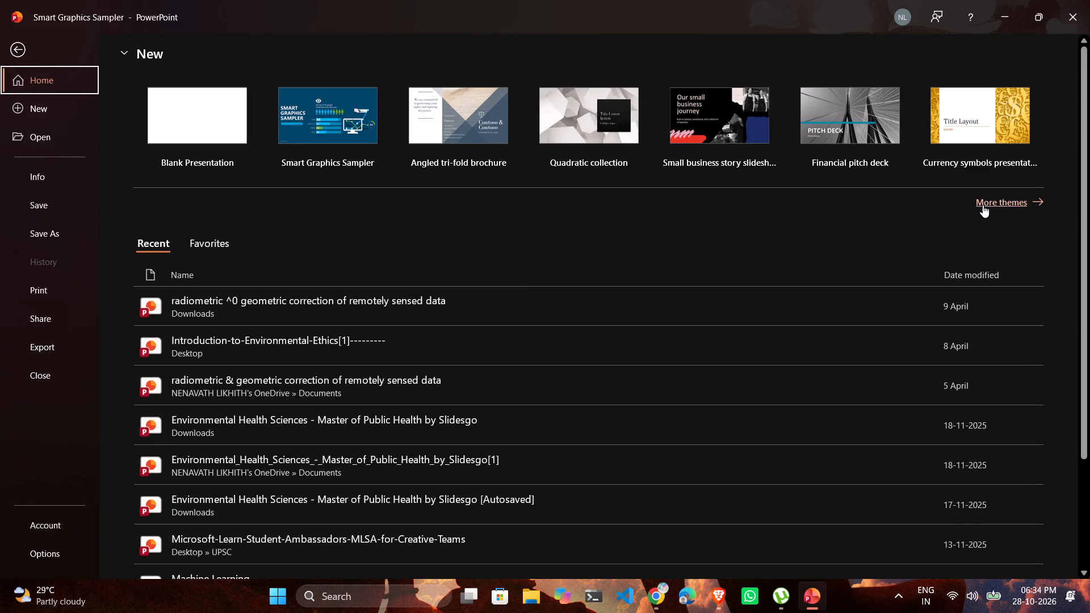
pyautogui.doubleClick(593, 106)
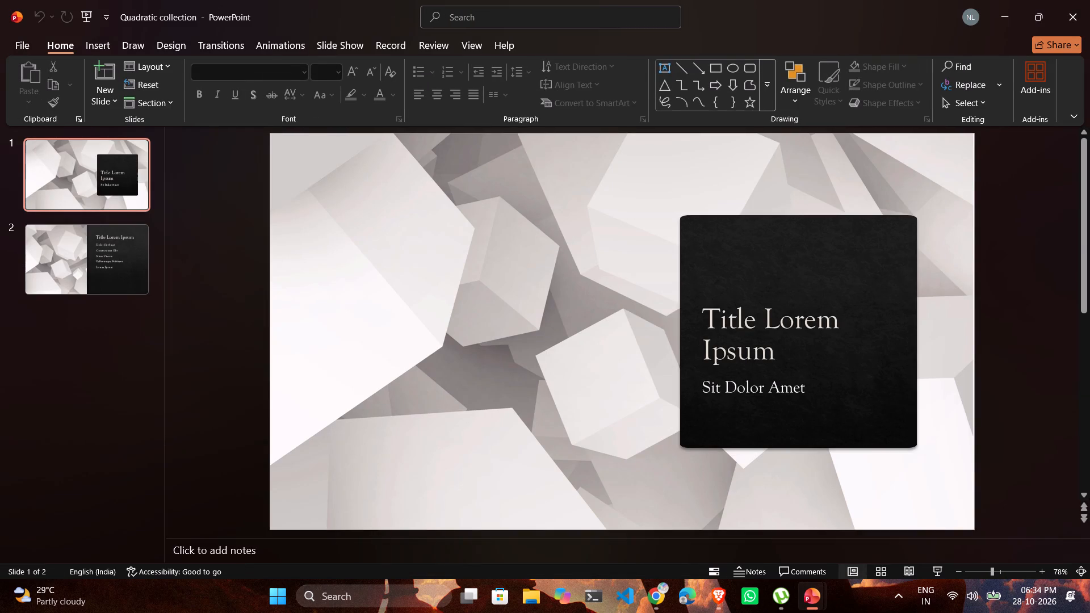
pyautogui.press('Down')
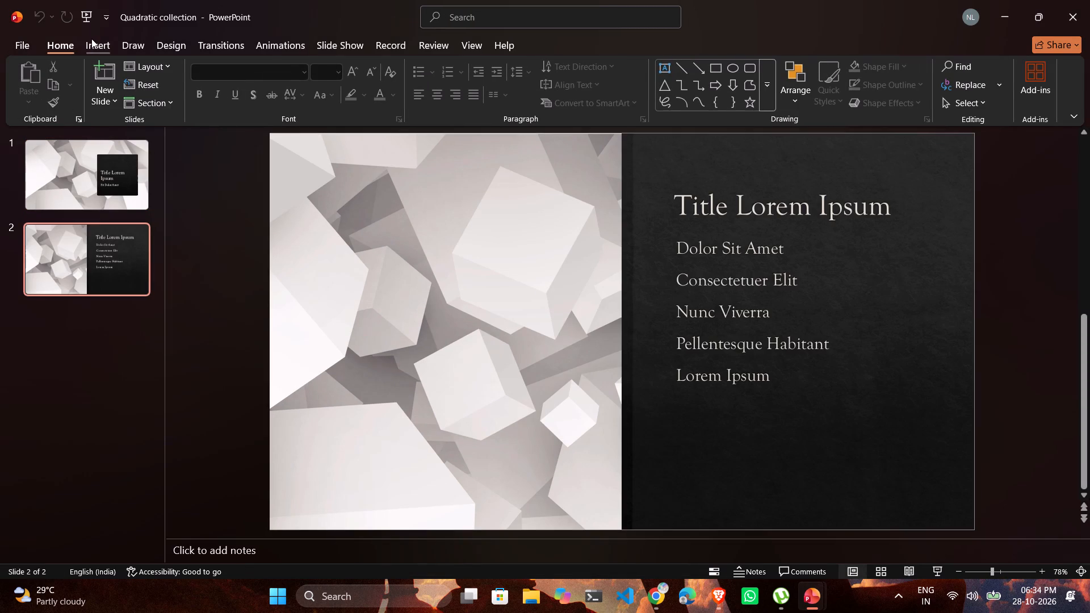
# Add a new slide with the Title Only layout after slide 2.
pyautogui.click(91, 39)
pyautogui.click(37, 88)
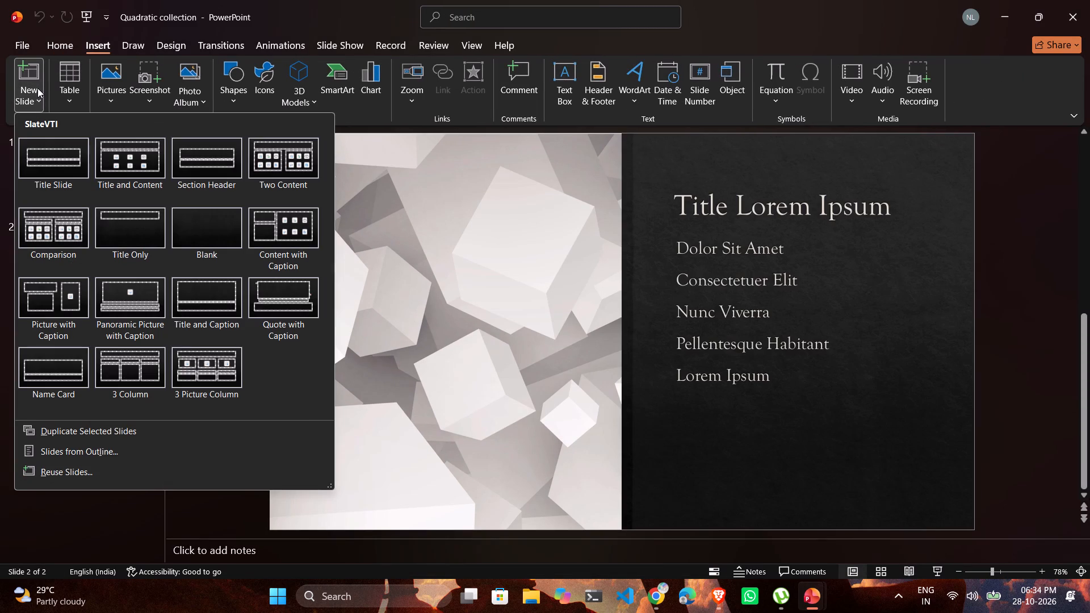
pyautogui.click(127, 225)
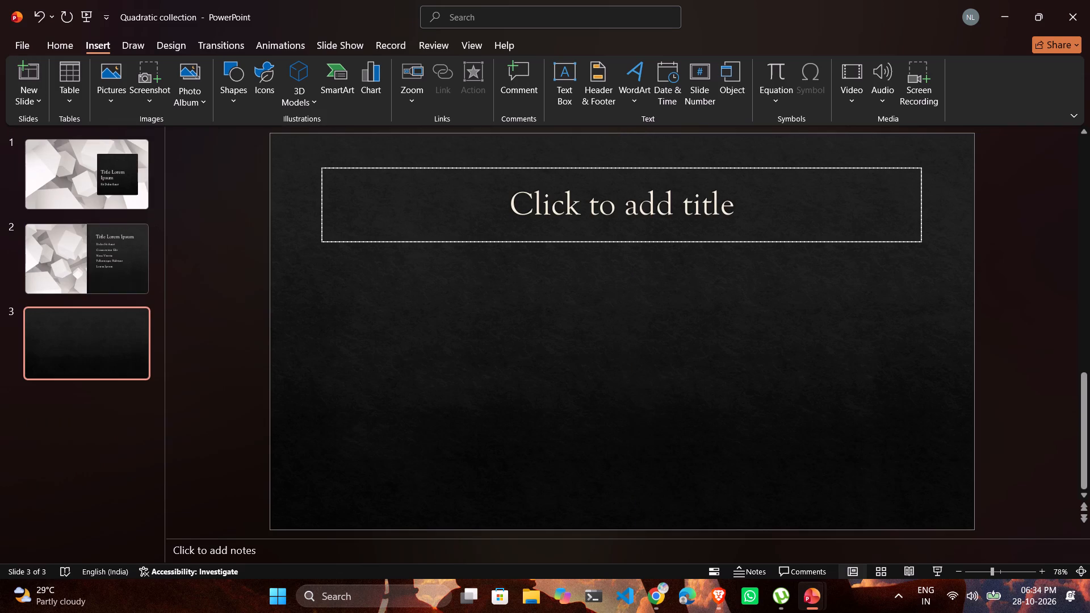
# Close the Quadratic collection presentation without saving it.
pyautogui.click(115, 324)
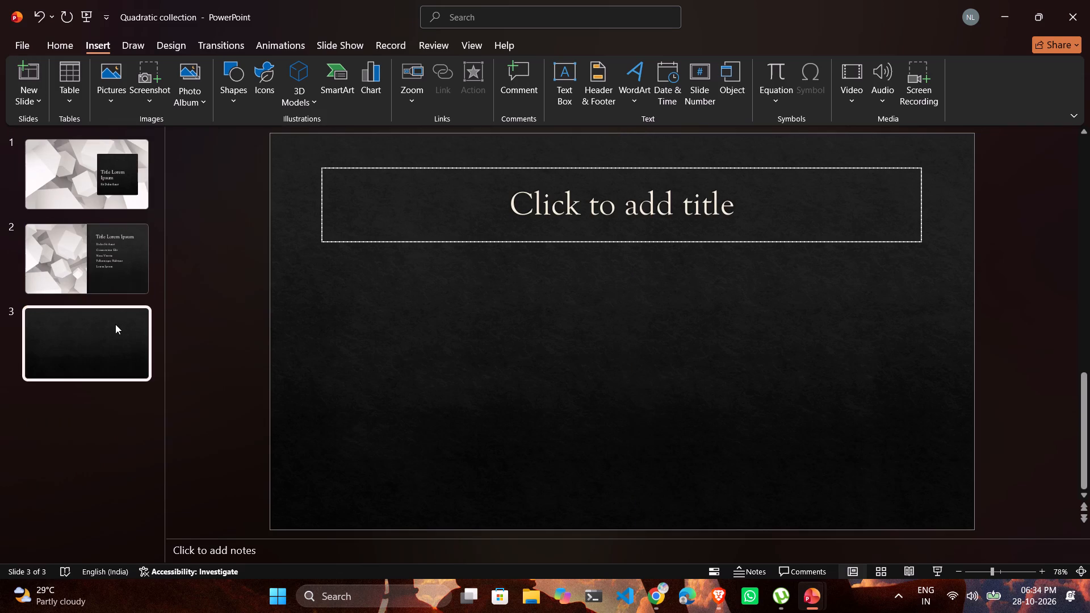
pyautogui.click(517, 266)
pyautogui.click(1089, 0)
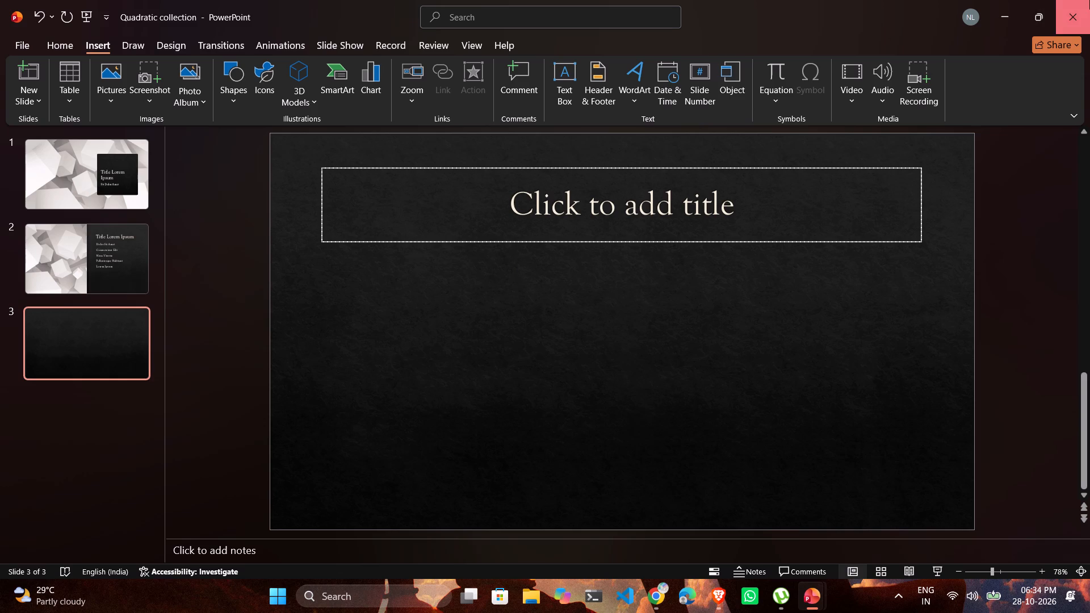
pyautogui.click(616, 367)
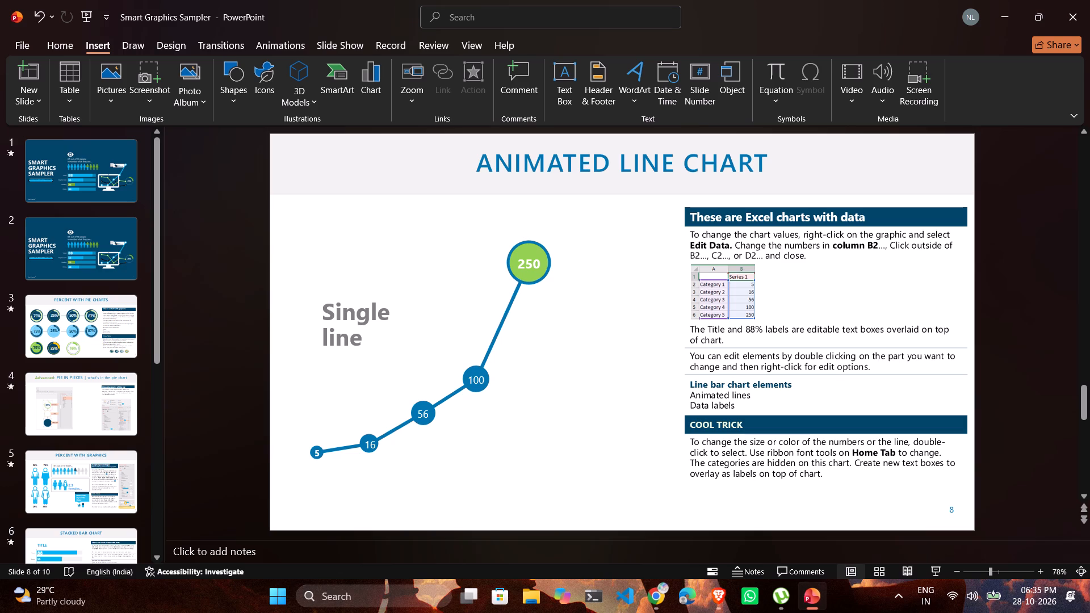
# Look through the slides of the Smart Graphics Sampler presentation to review its chart and graphics designs.
pyautogui.click(97, 325)
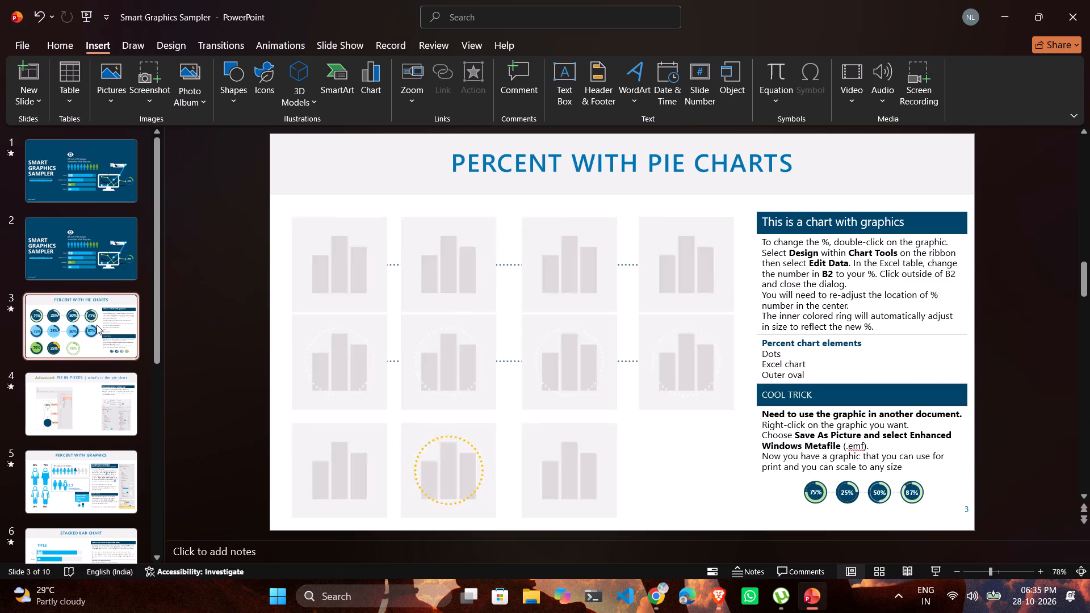
pyautogui.press('Down')
pyautogui.press('Down')
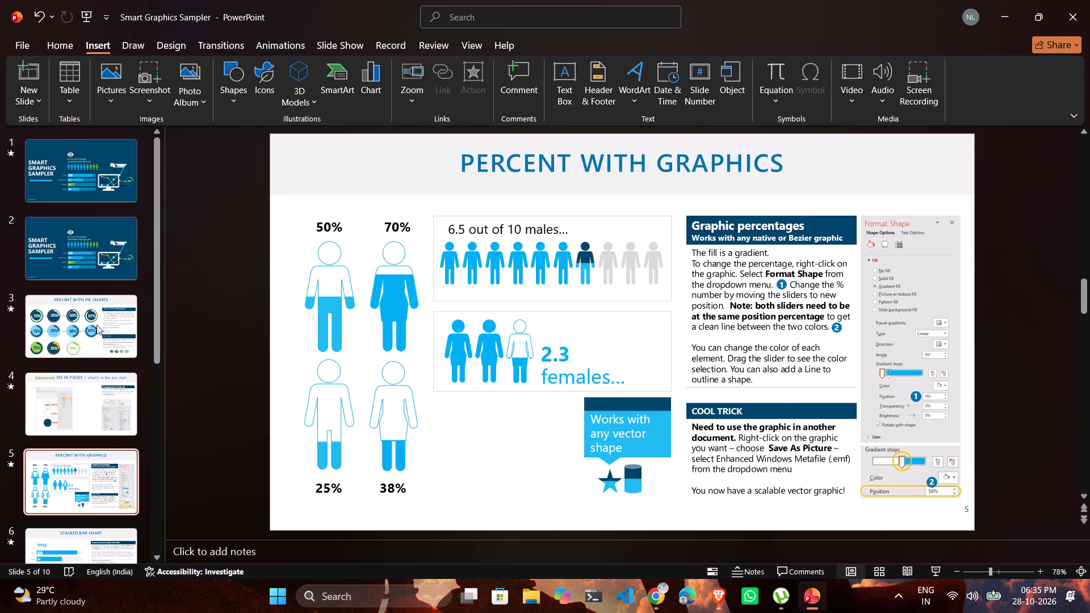
pyautogui.press('Down')
pyautogui.press('Down')
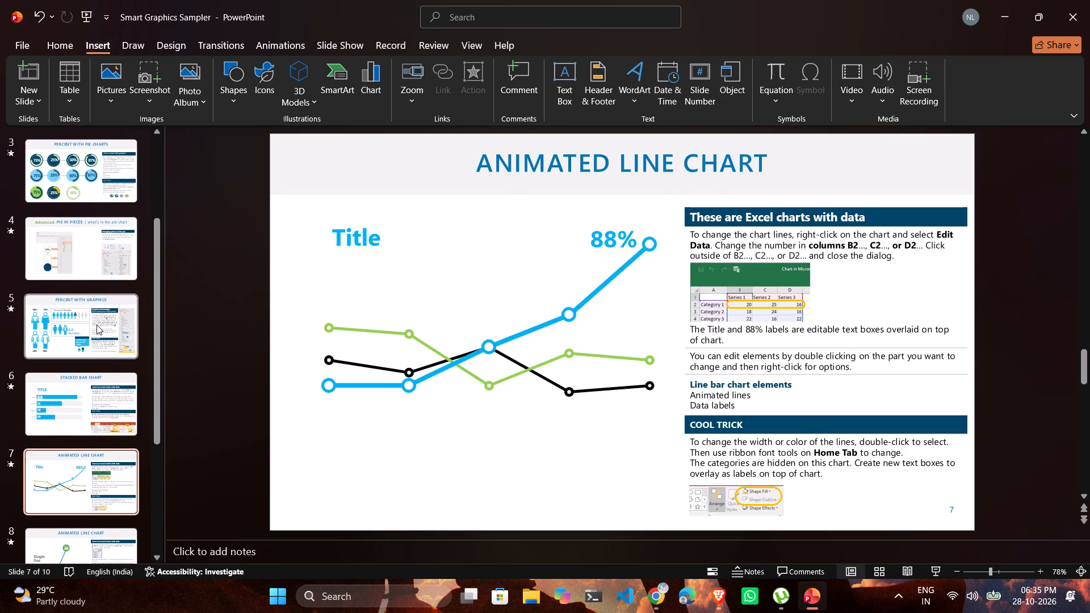
pyautogui.press('Down')
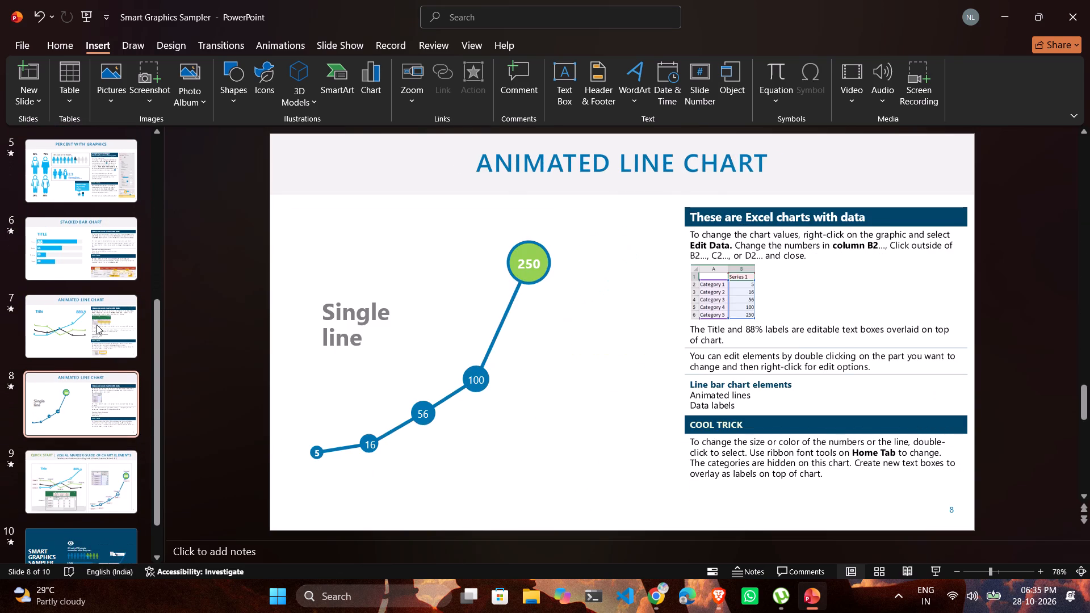
pyautogui.press('Down')
pyautogui.press('Down')
pyautogui.press('Down')
pyautogui.press('Up')
pyautogui.press('Up')
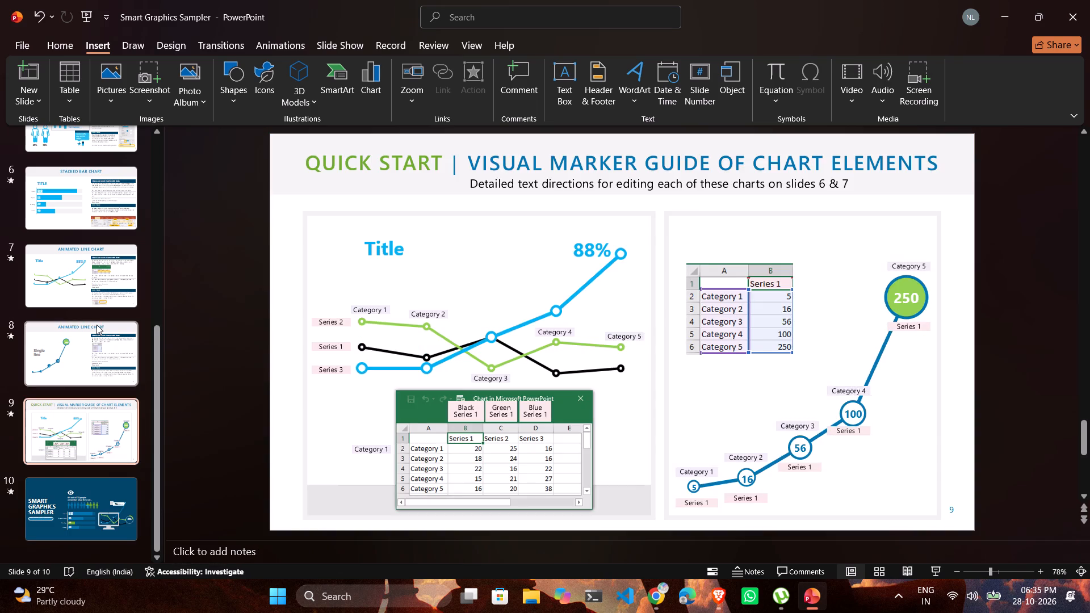
pyautogui.press('Up')
pyautogui.press('Up')
pyautogui.press('Up')
pyautogui.press('Up')
pyautogui.press('Up')
pyautogui.press('Up')
pyautogui.press('Up')
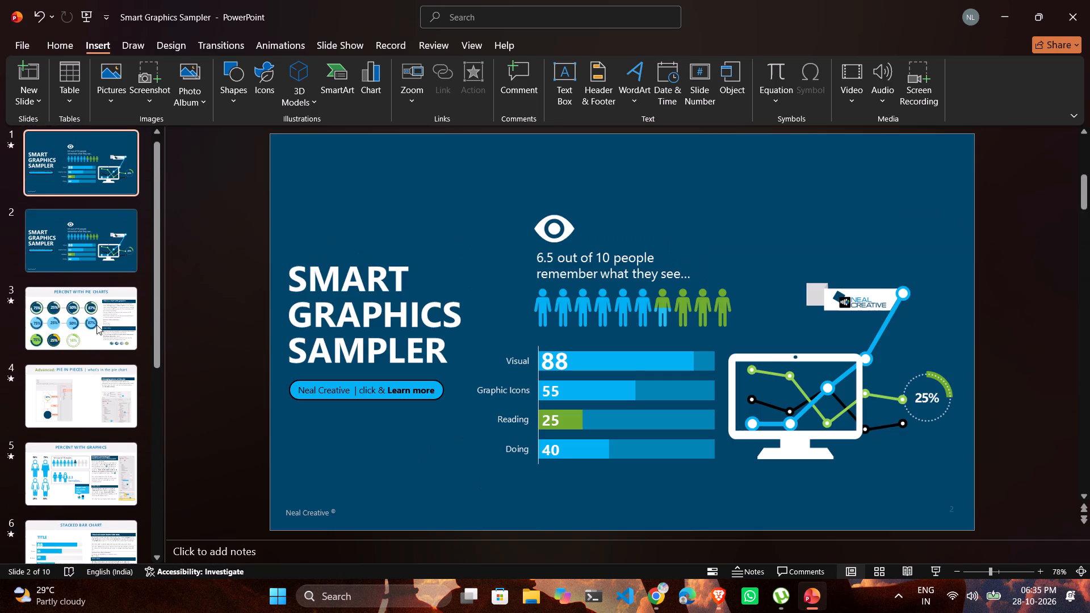
pyautogui.press('Up')
# Close the Smart Graphics Sampler presentation without saving it.
pyautogui.click(1089, 1)
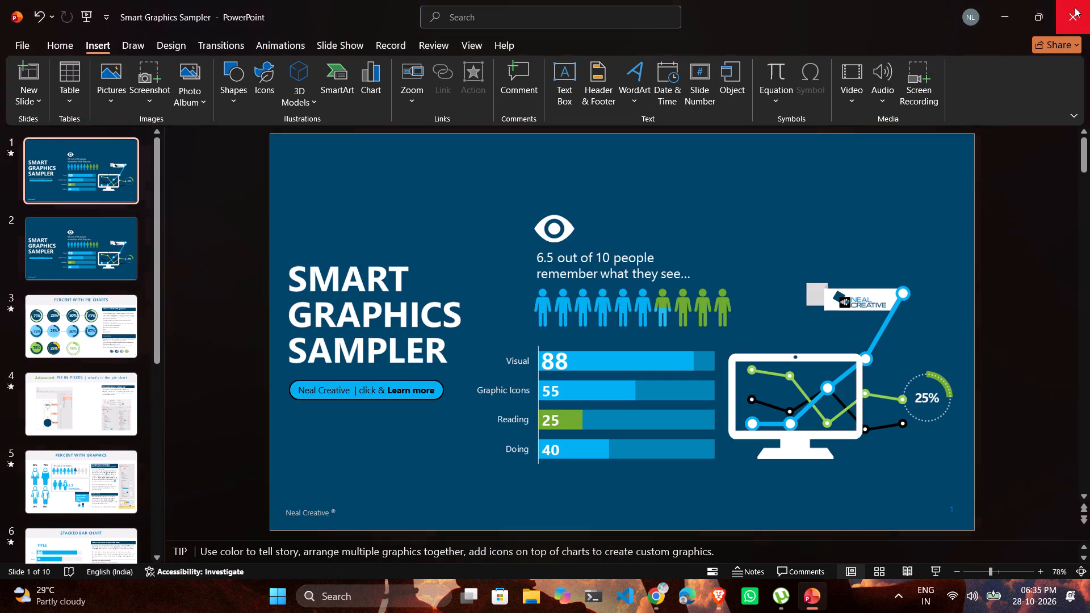
pyautogui.click(607, 368)
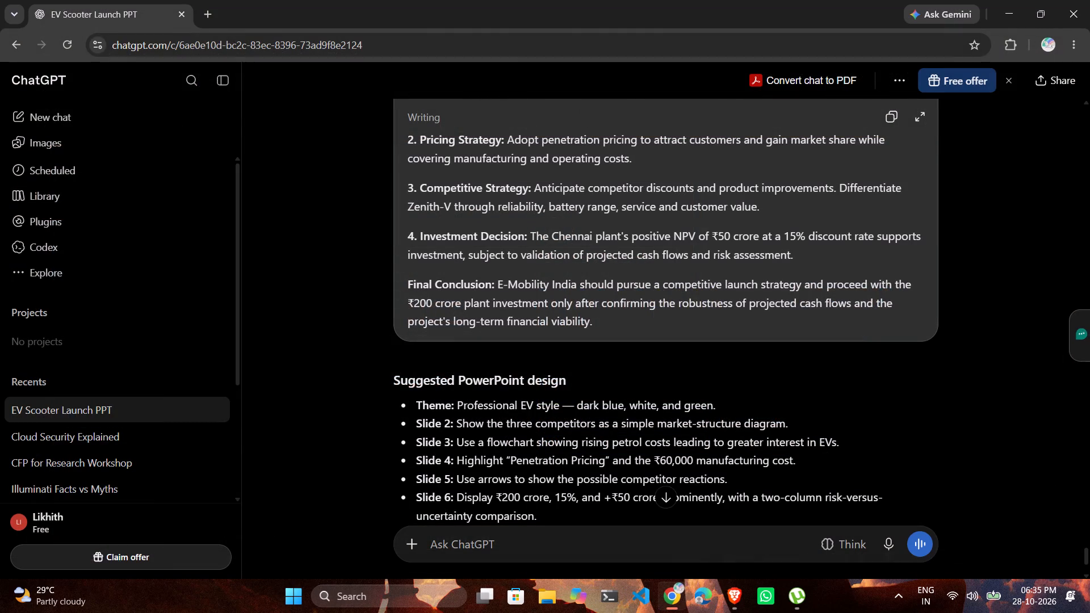
# Launch PowerPoint and open Presentation2 from the recent files.
pyautogui.write('poe')
pyautogui.press('BackSpace')
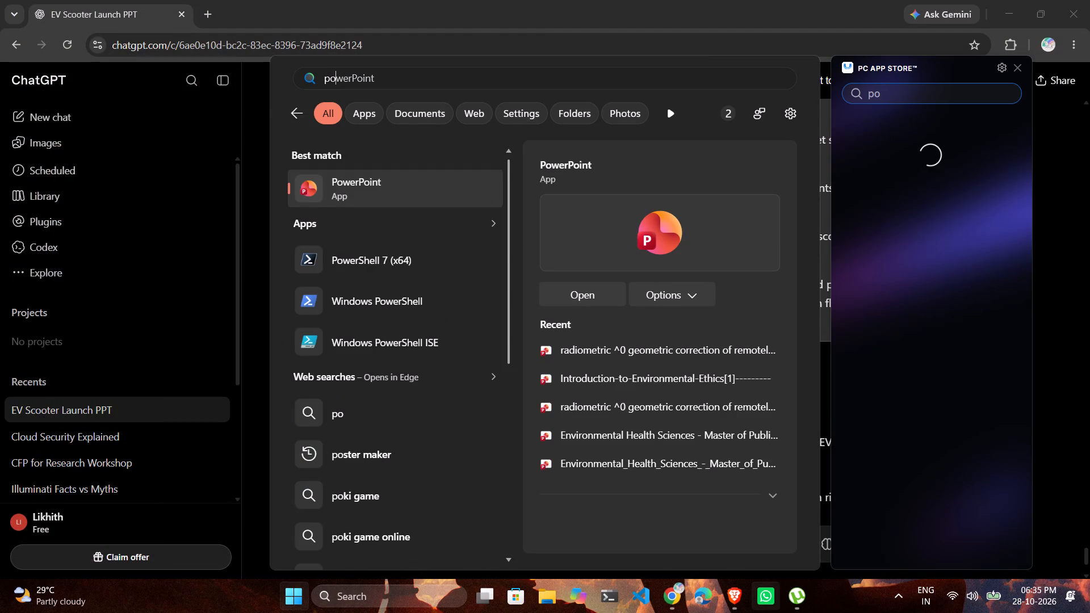
pyautogui.press('Right')
pyautogui.press('Return')
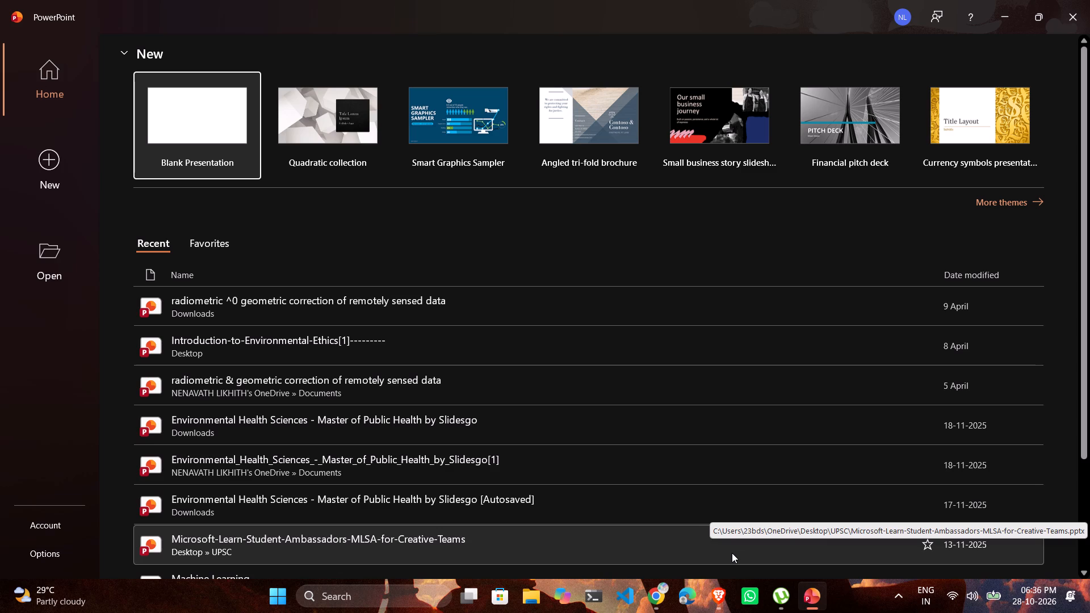
pyautogui.scroll(-3, 500, 483)
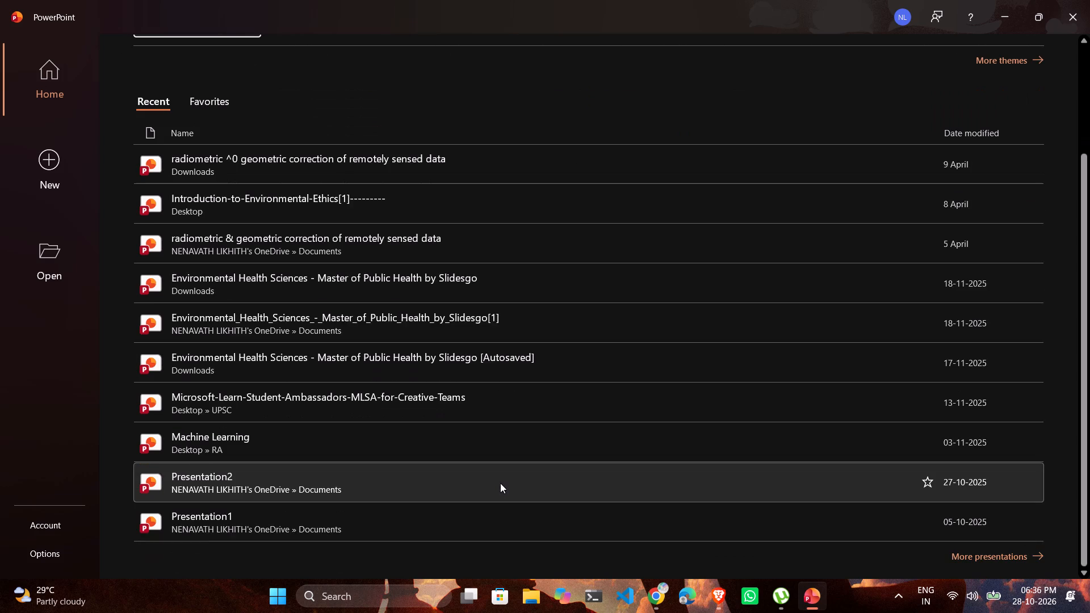
pyautogui.doubleClick(427, 473)
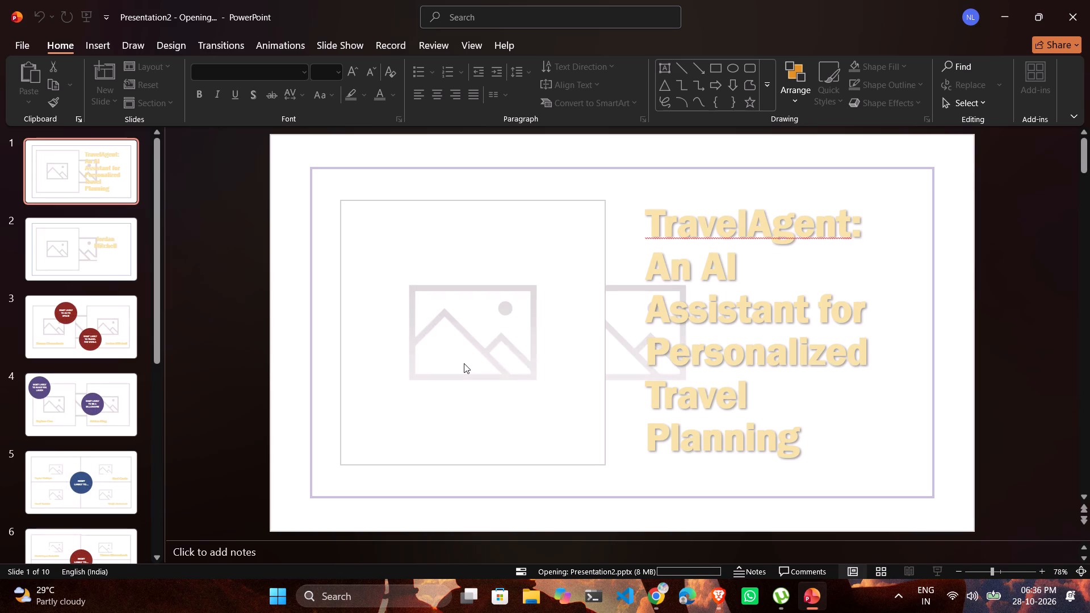
# Look through the slides of Presentation2 to examine their backgrounds, picture layouts and overall design.
pyautogui.press('Down')
pyautogui.press('Down')
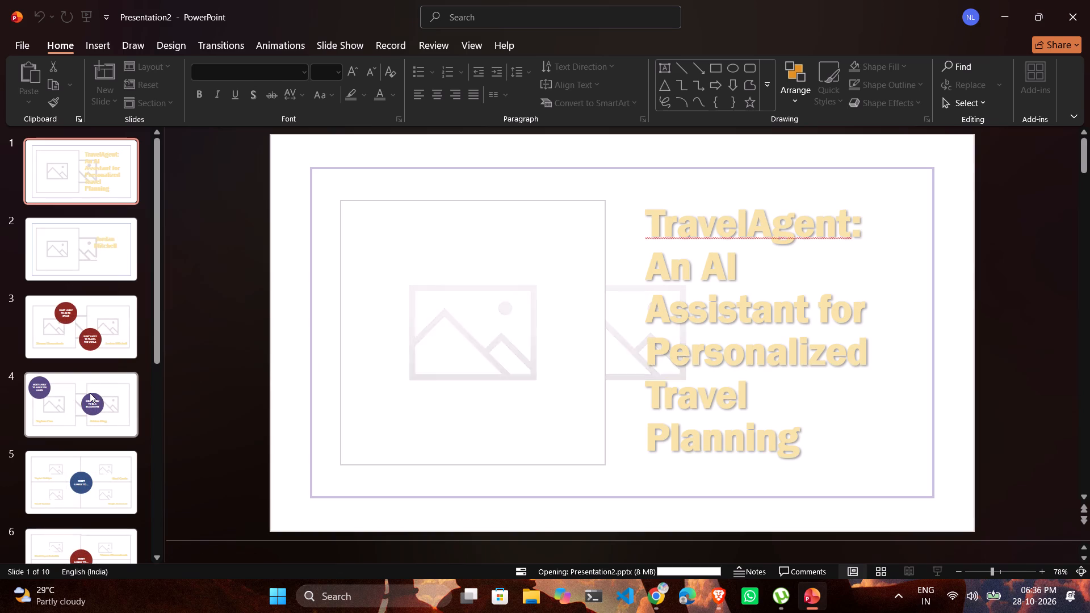
pyautogui.press('Down')
pyautogui.press('Down')
pyautogui.scroll(-10, 48, 398)
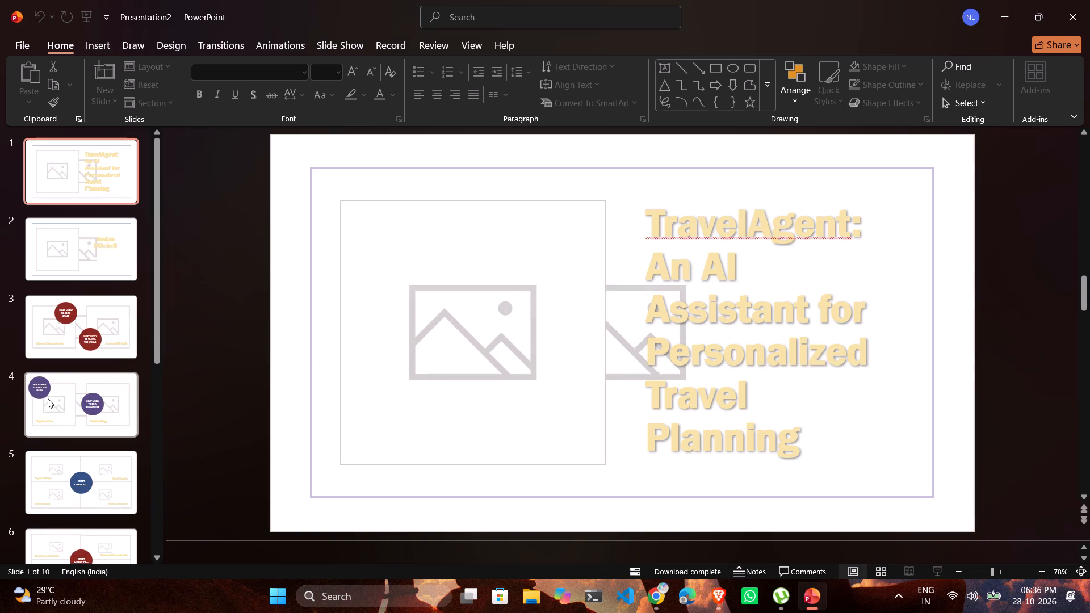
pyautogui.scroll(-4, 48, 398)
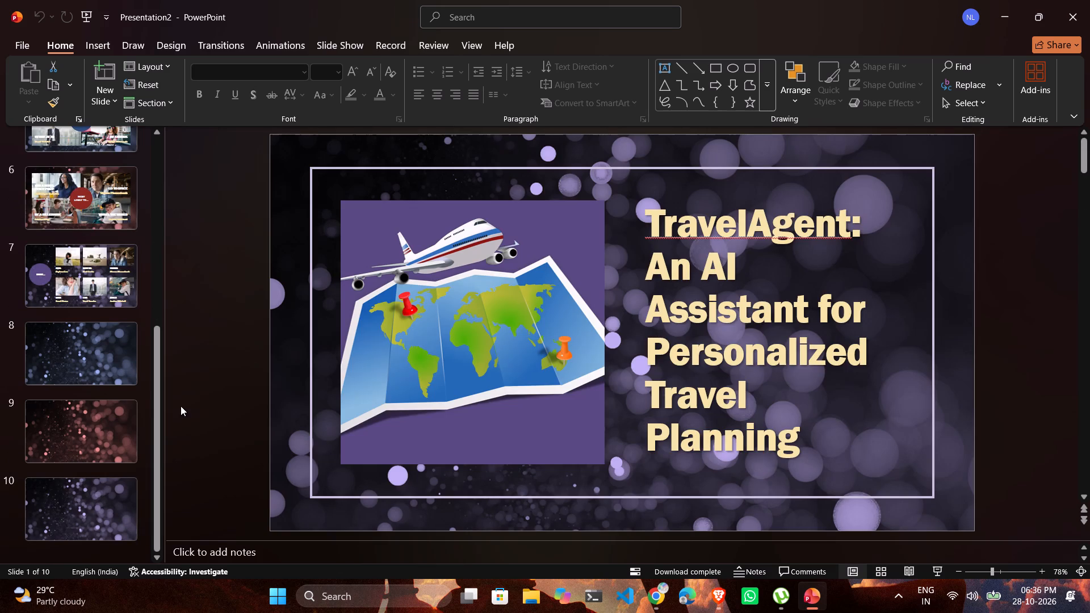
pyautogui.scroll(6, 149, 391)
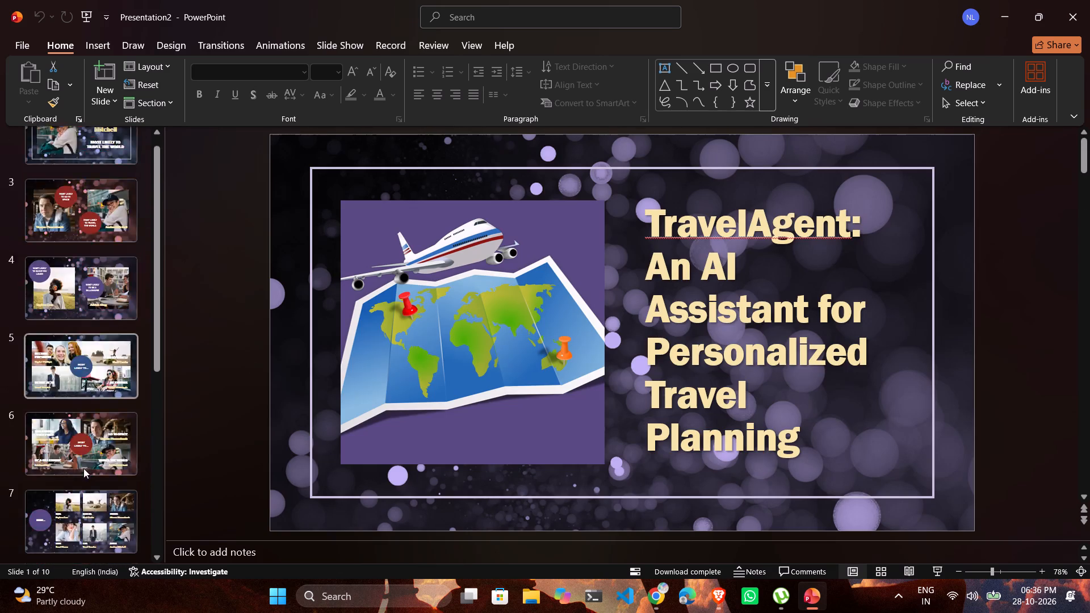
pyautogui.click(74, 258)
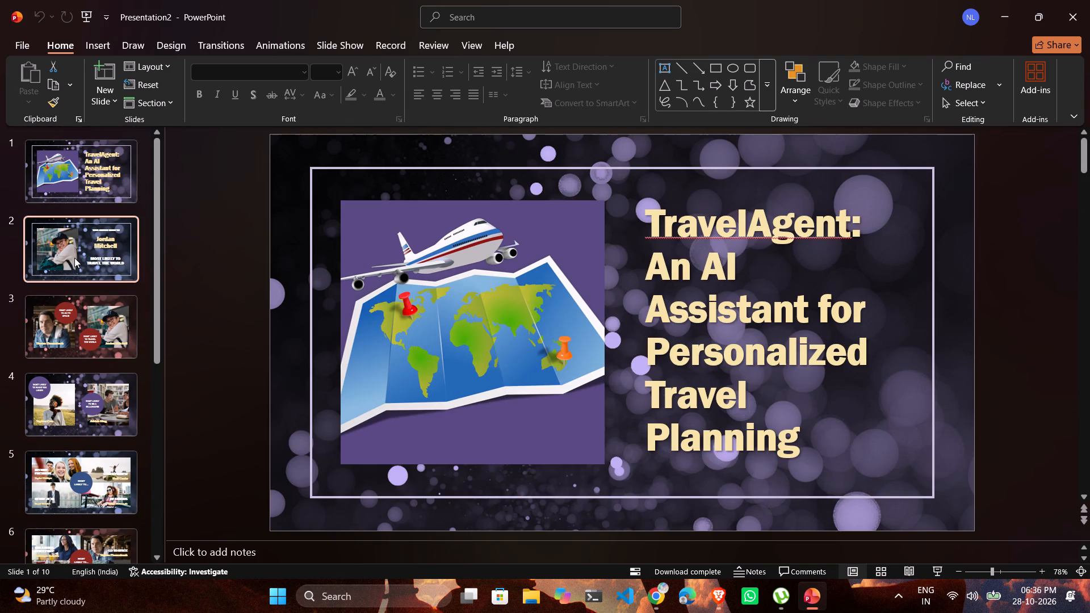
pyautogui.click(80, 315)
pyautogui.click(75, 391)
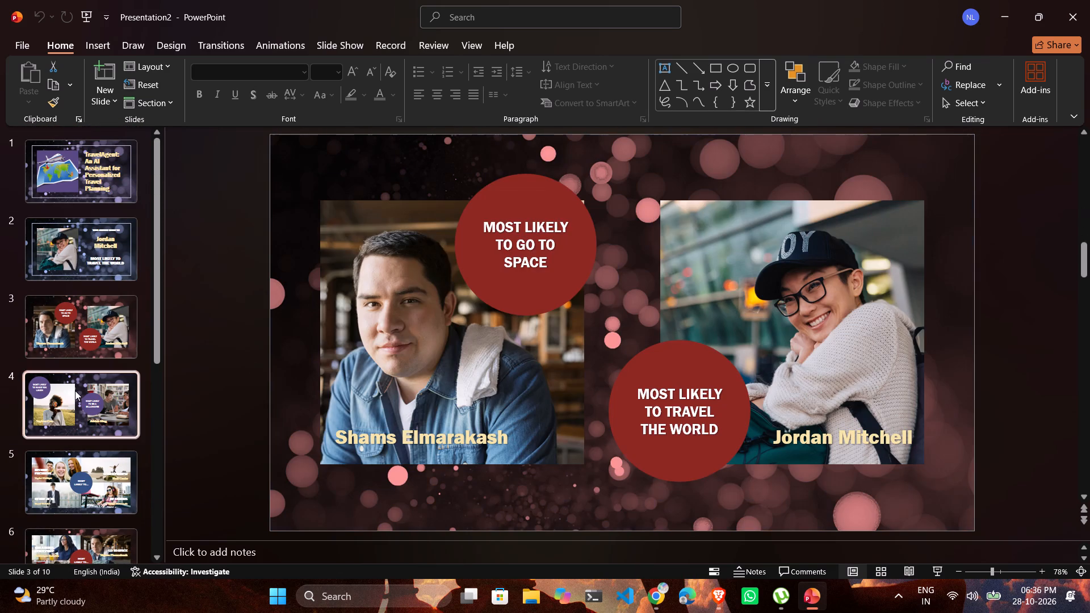
pyautogui.scroll(-2, 75, 391)
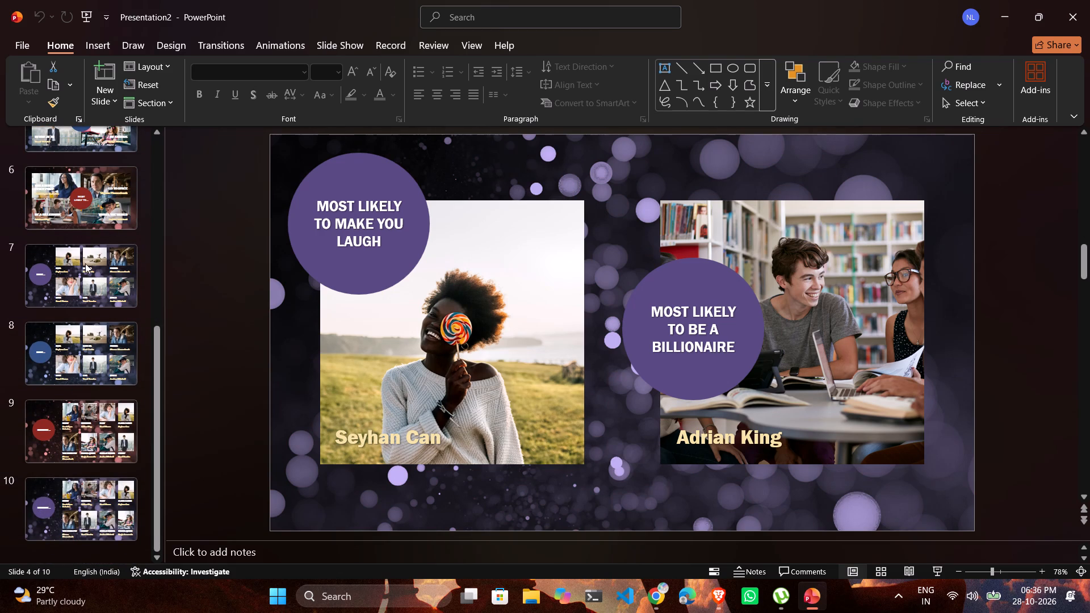
pyautogui.scroll(8, 85, 263)
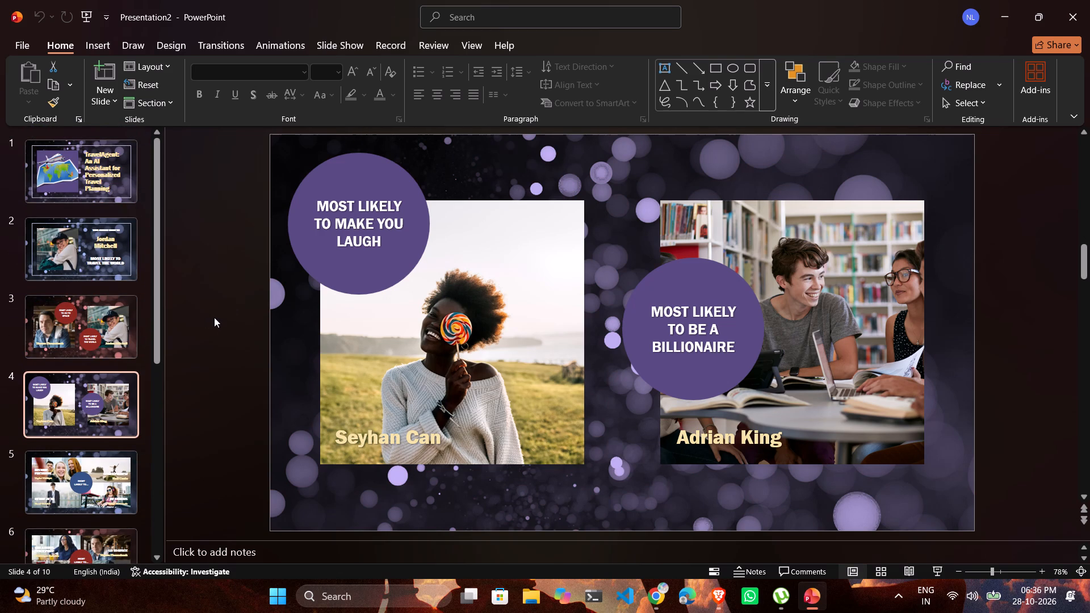
pyautogui.scroll(-5, 90, 322)
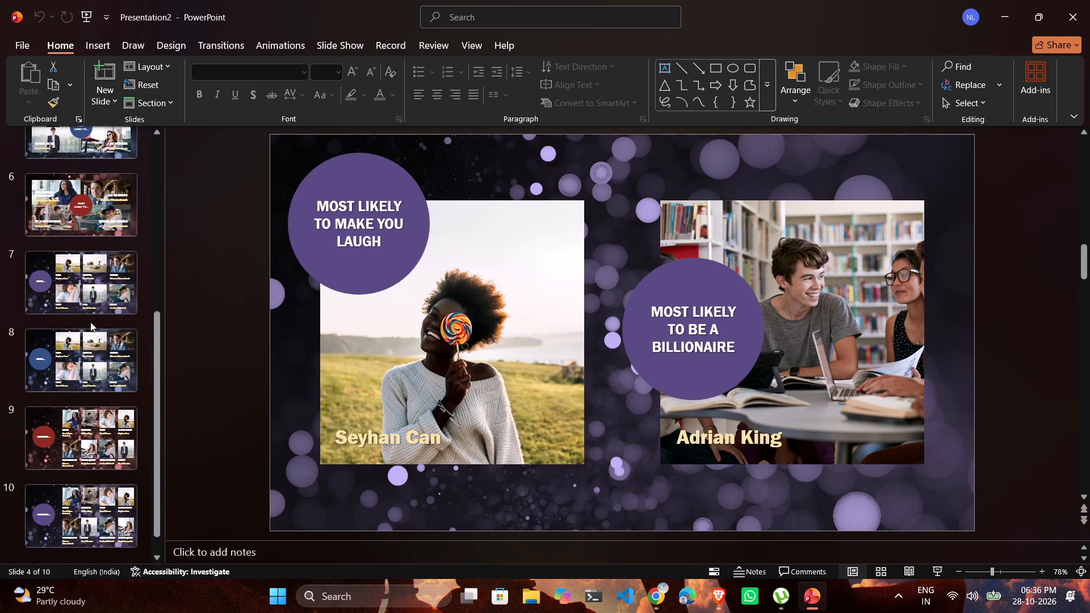
pyautogui.click(84, 387)
pyautogui.click(84, 445)
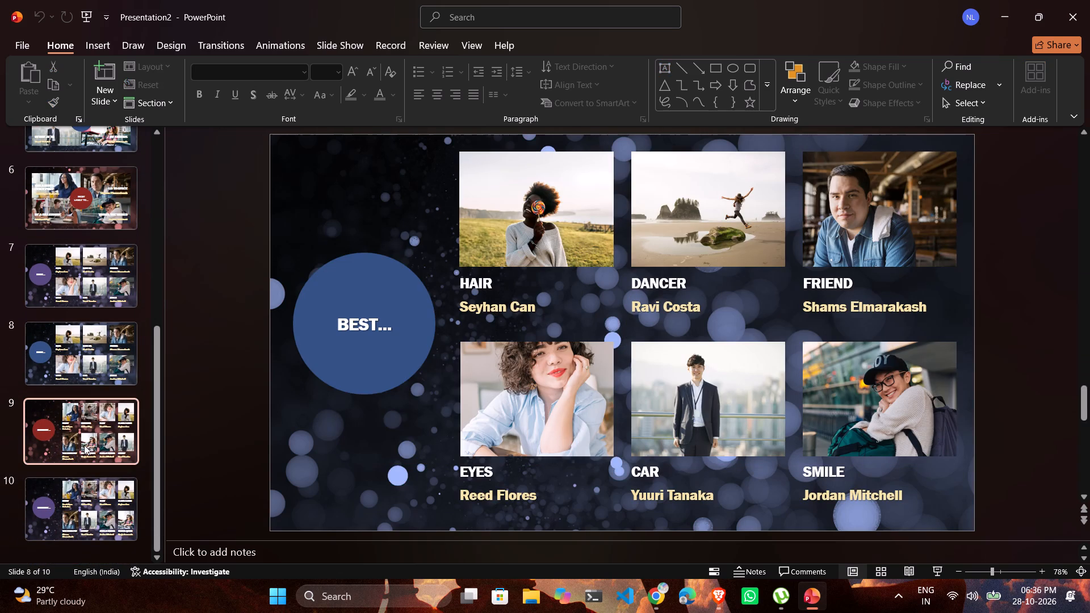
pyautogui.click(88, 337)
pyautogui.click(91, 279)
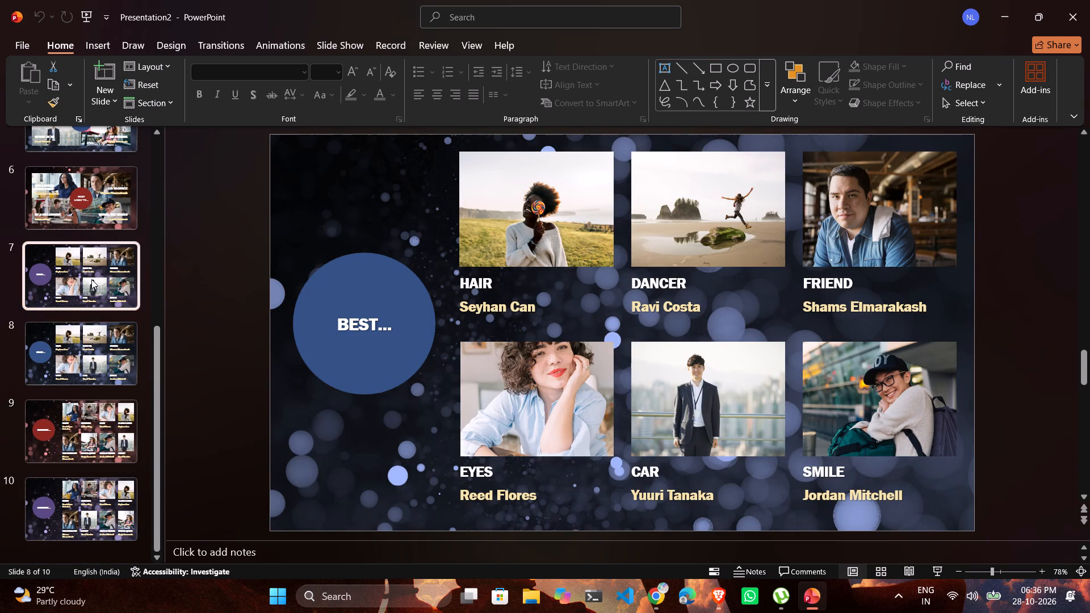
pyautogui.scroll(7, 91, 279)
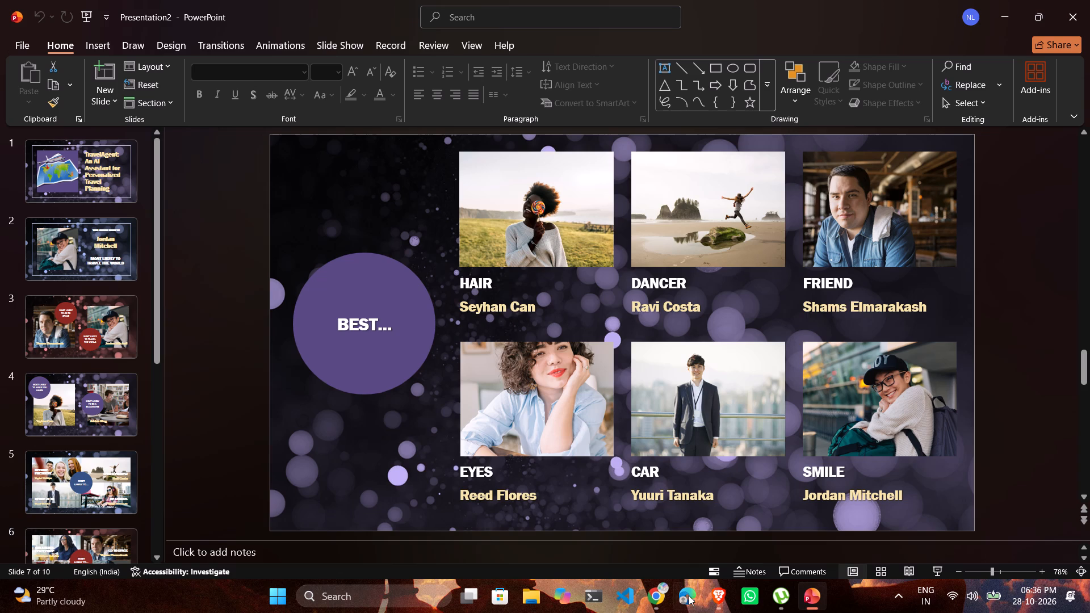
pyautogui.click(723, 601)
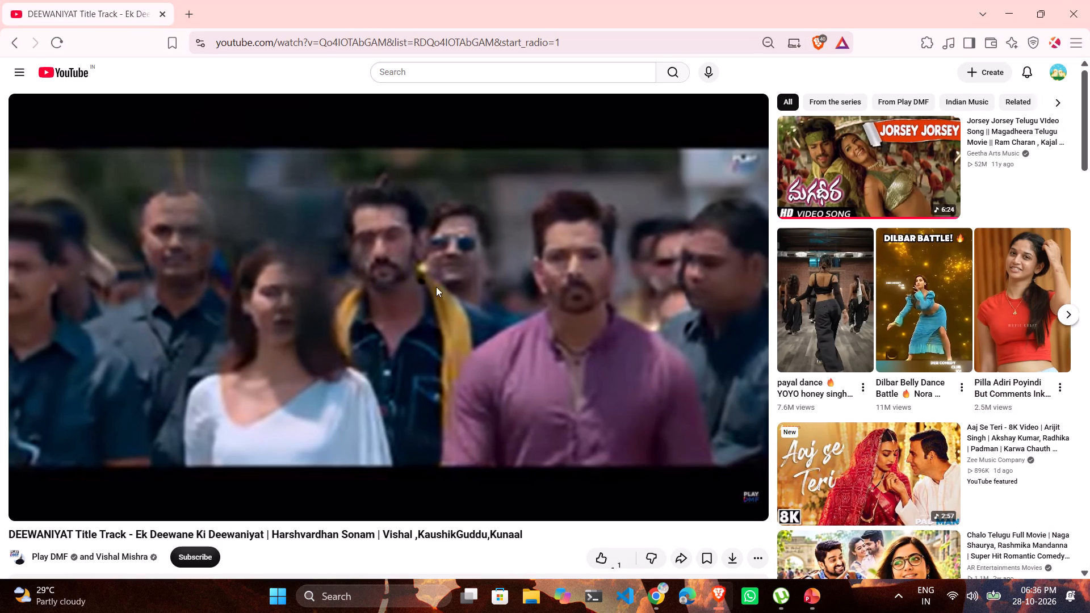
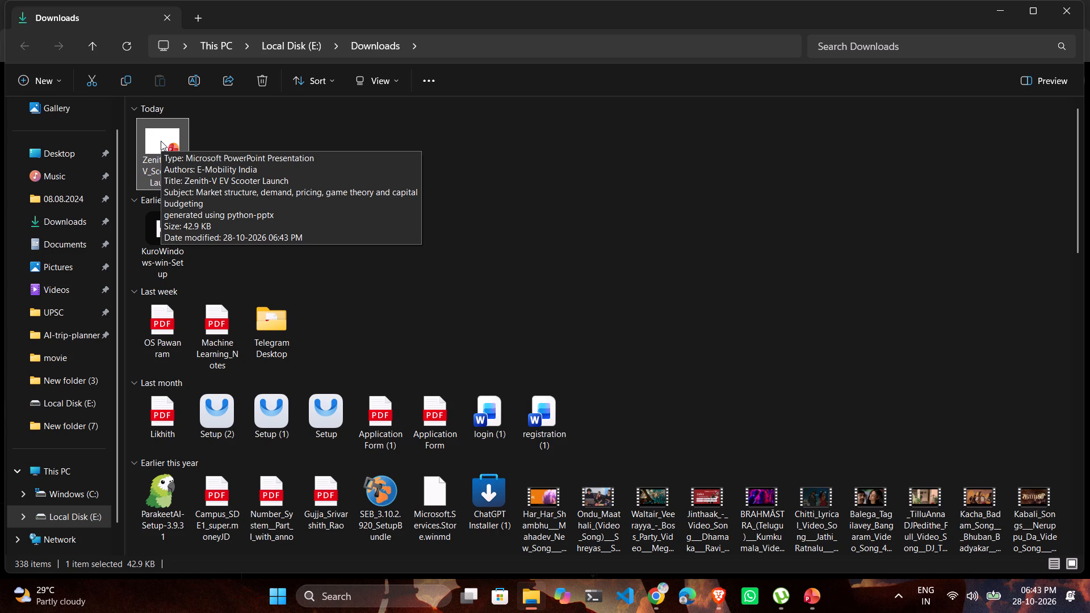
pyautogui.doubleClick(161, 141)
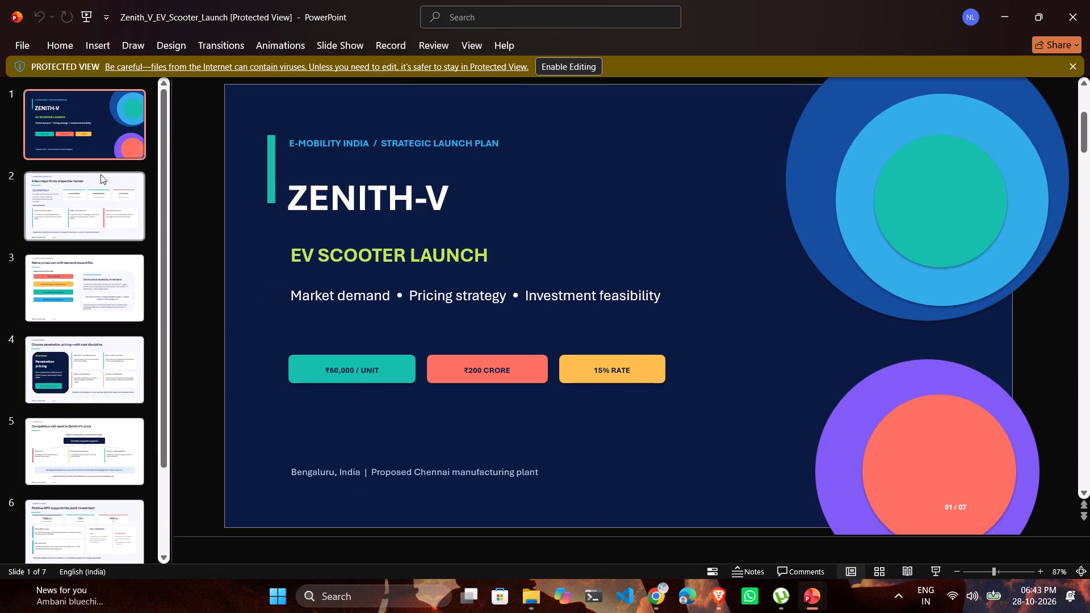
# Look through the Zenith-V deck from the title slide to the final recommendation and back, examining each slide's content and layout.
pyautogui.press('Down')
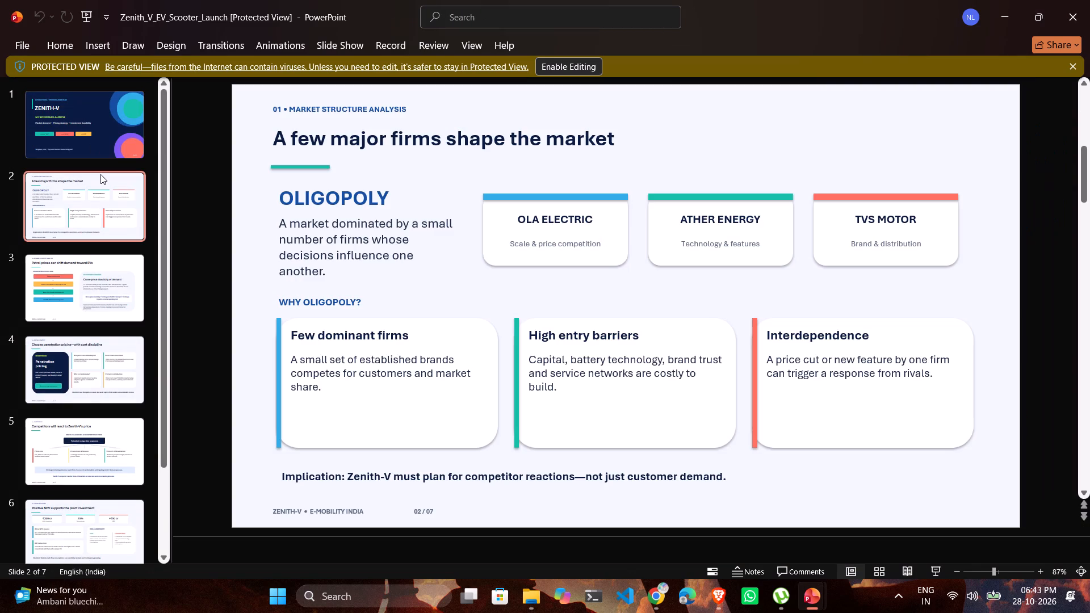
pyautogui.press('Down')
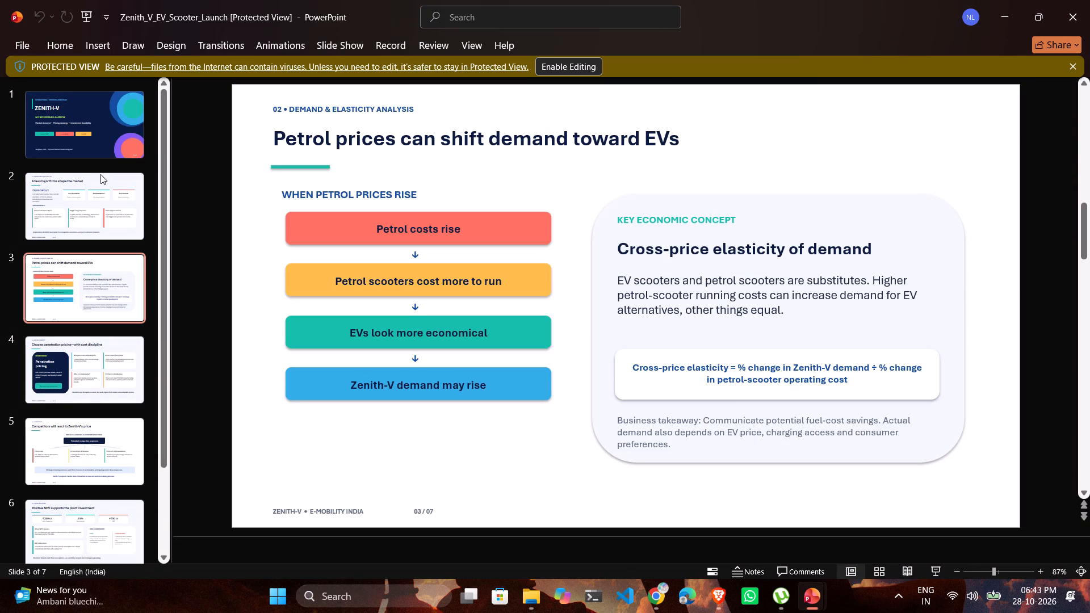
pyautogui.press('Down')
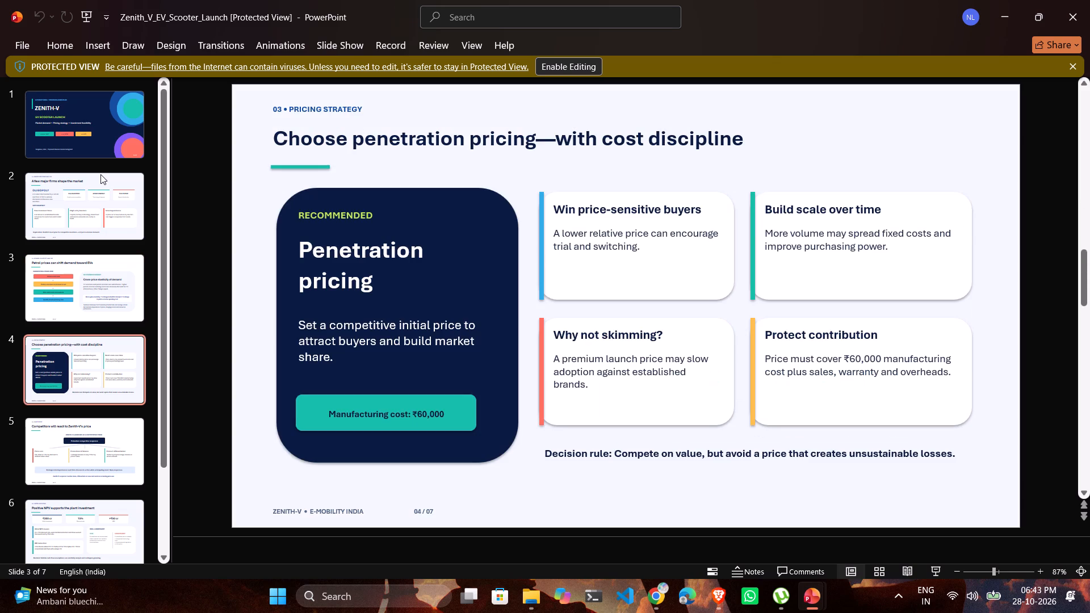
pyautogui.press('Down')
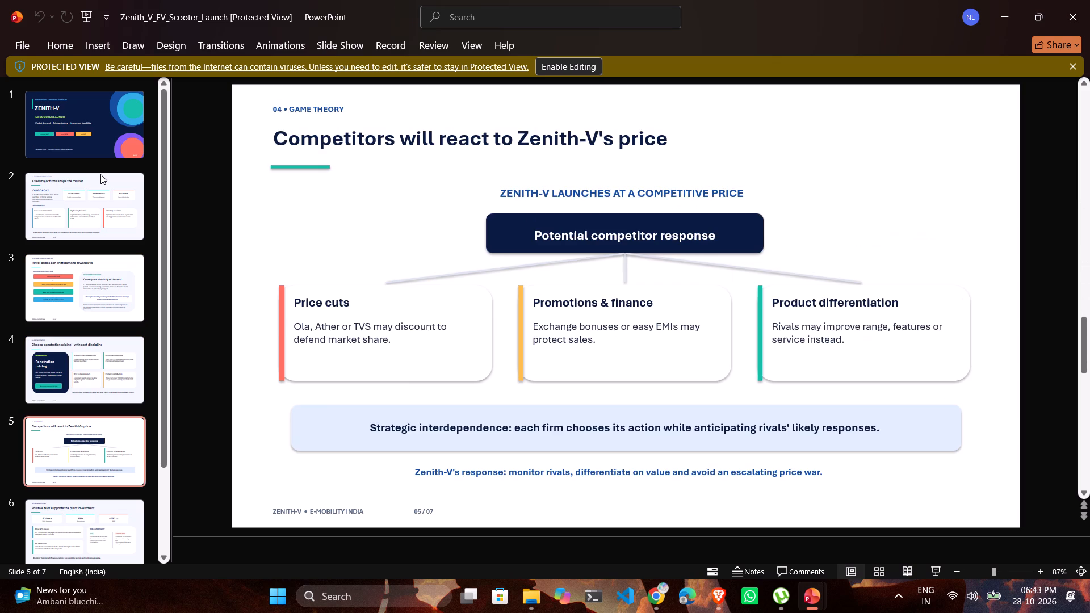
pyautogui.press('Down')
pyautogui.press('Down')
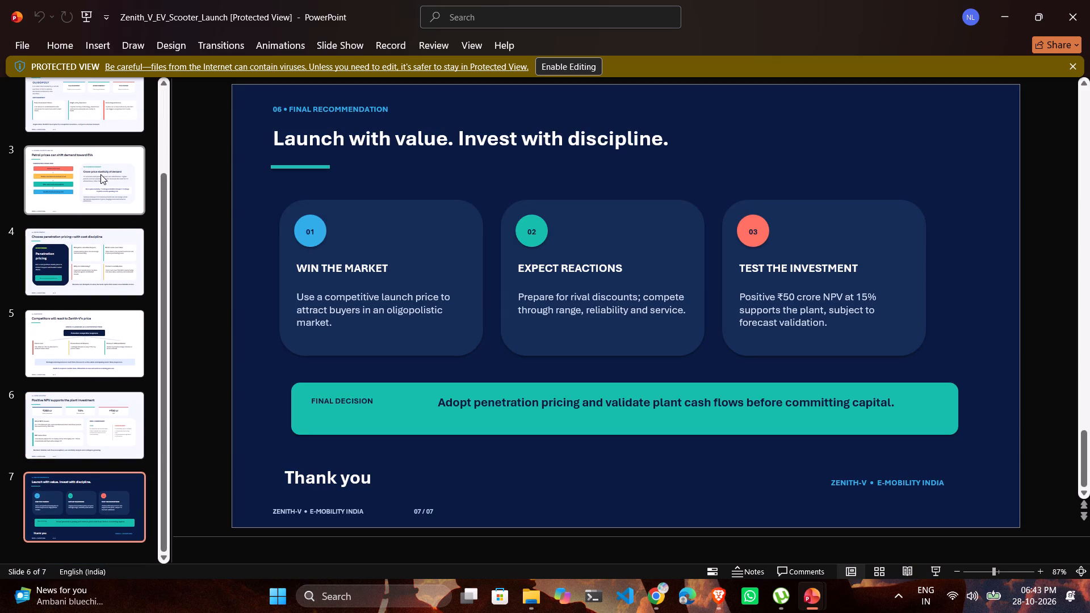
pyautogui.press('Up')
pyautogui.press('Up')
pyautogui.press('Up')
pyautogui.press('Up')
pyautogui.press('Up')
pyautogui.press('Up')
pyautogui.press('Up')
pyautogui.press('Up')
pyautogui.press('Up')
pyautogui.press('Up')
pyautogui.press('Up')
pyautogui.press('Up')
pyautogui.press('Up')
pyautogui.press('Up')
pyautogui.press('Up')
pyautogui.press('Up')
pyautogui.press('Up')
pyautogui.press('Up')
pyautogui.press('Up')
pyautogui.press('Up')
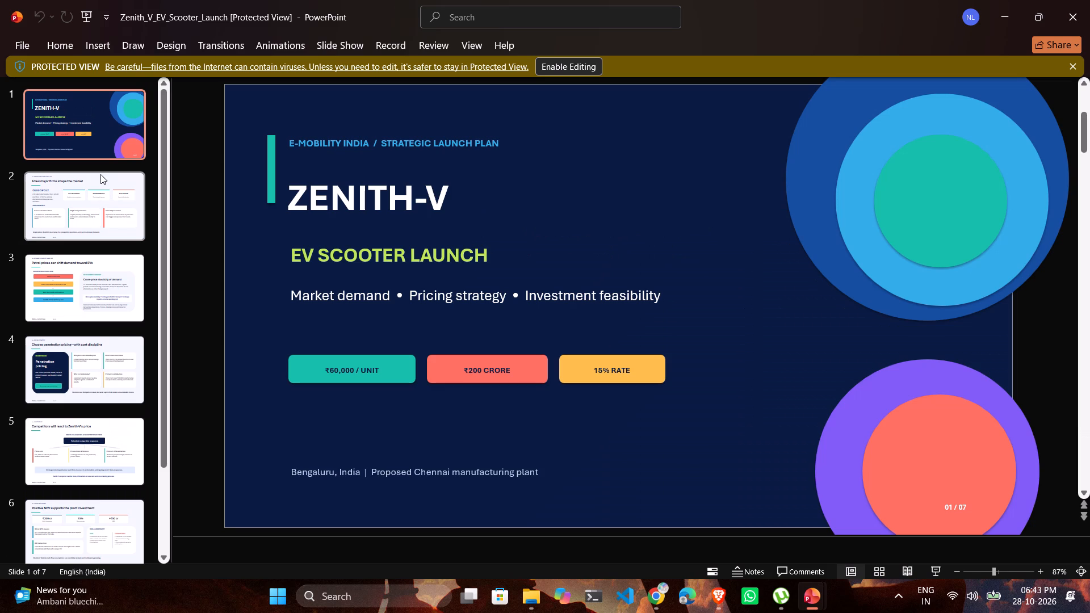
pyautogui.press('Down')
pyautogui.press('Down')
pyautogui.press('Down')
pyautogui.press('Down')
pyautogui.press('Down')
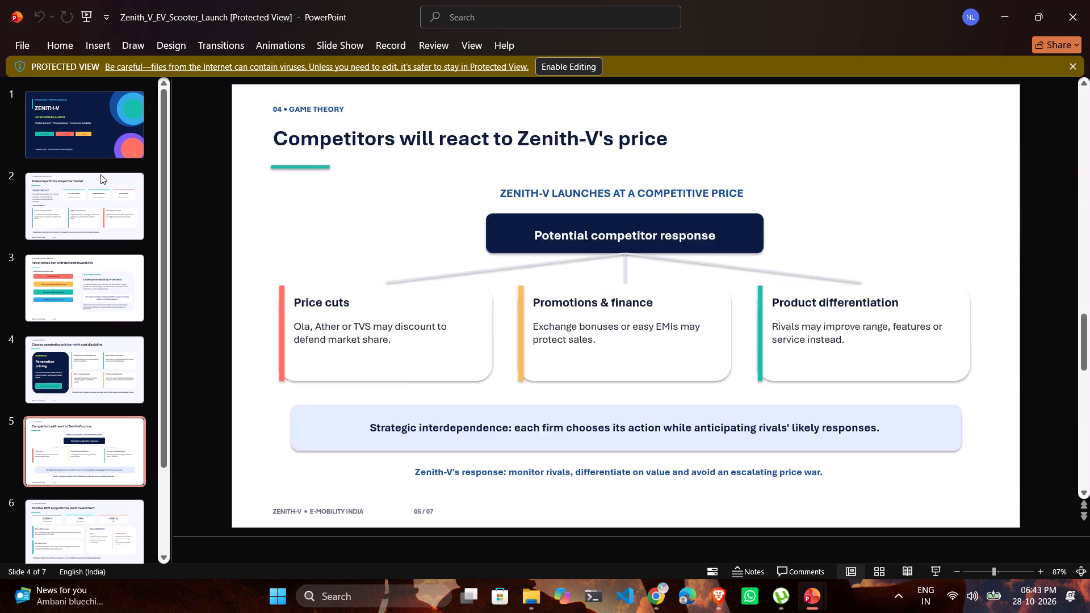
pyautogui.press('Down')
pyautogui.press('Up')
pyautogui.press('Up')
pyautogui.press('Up')
pyautogui.press('Up')
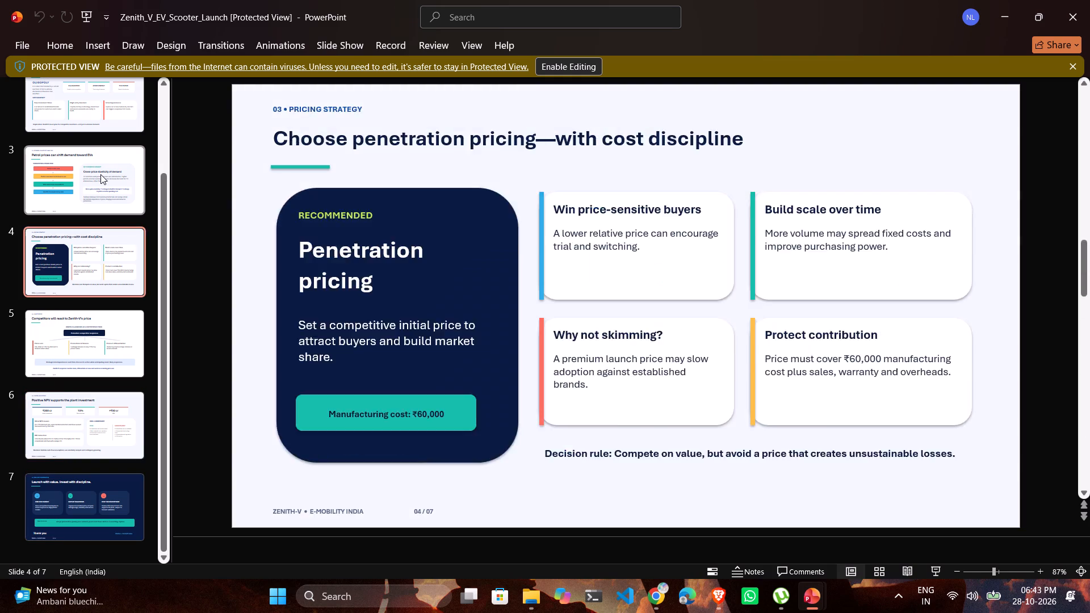
pyautogui.press('Up')
pyautogui.press('Up')
pyautogui.press('Up')
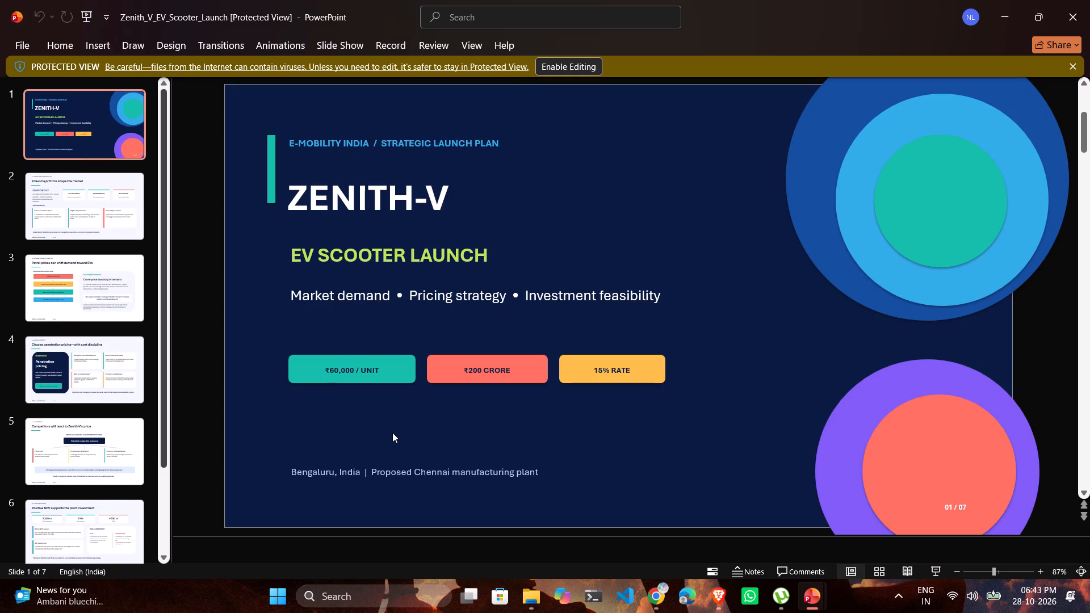
# Enable editing of the Zenith-V presentation so that it leaves Protected View.
pyautogui.click(397, 468)
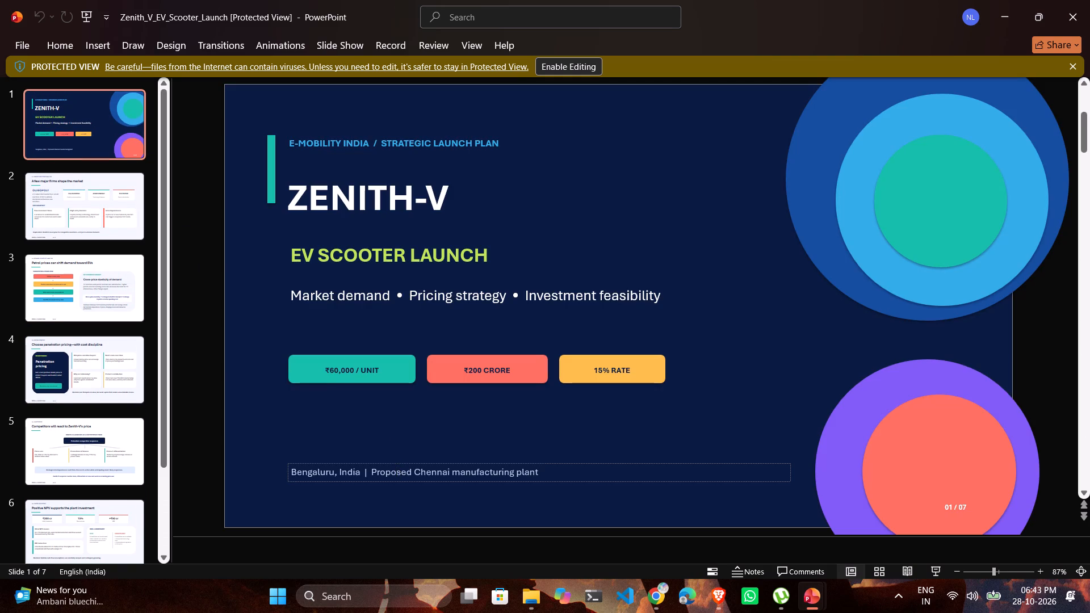
pyautogui.click(572, 66)
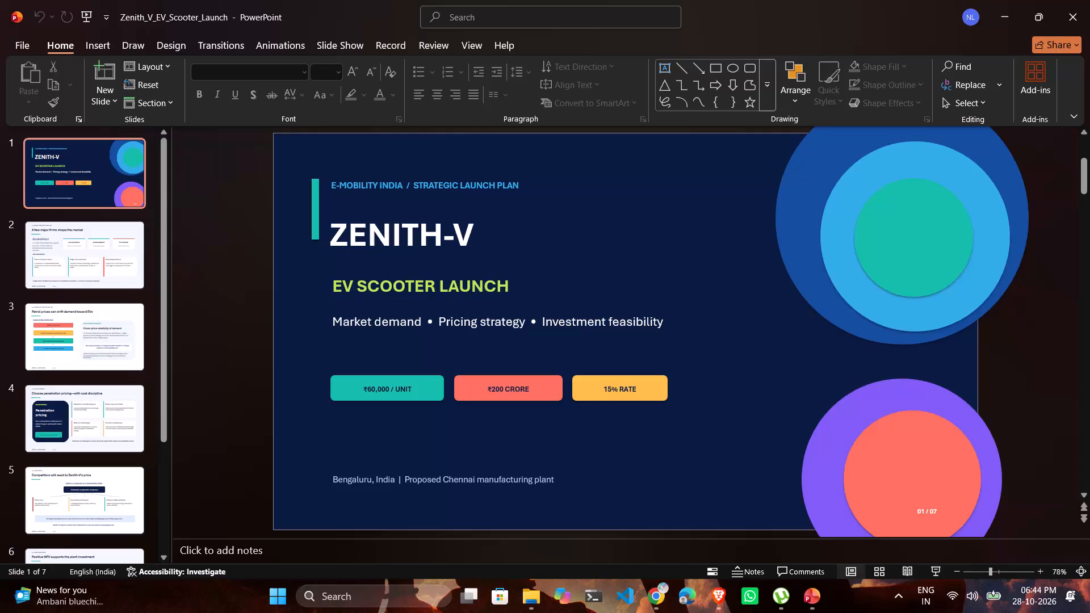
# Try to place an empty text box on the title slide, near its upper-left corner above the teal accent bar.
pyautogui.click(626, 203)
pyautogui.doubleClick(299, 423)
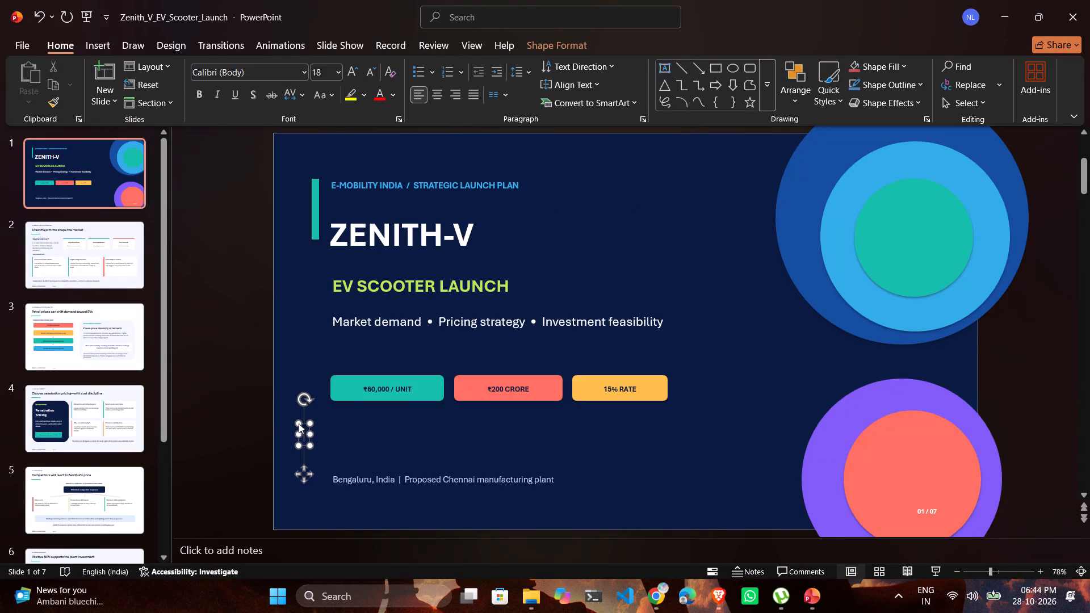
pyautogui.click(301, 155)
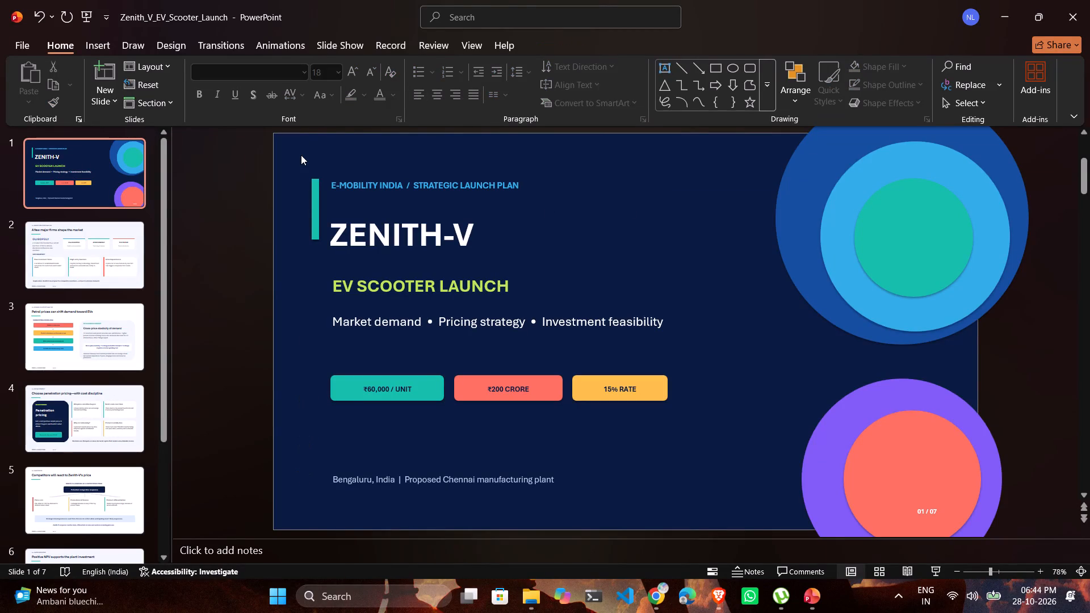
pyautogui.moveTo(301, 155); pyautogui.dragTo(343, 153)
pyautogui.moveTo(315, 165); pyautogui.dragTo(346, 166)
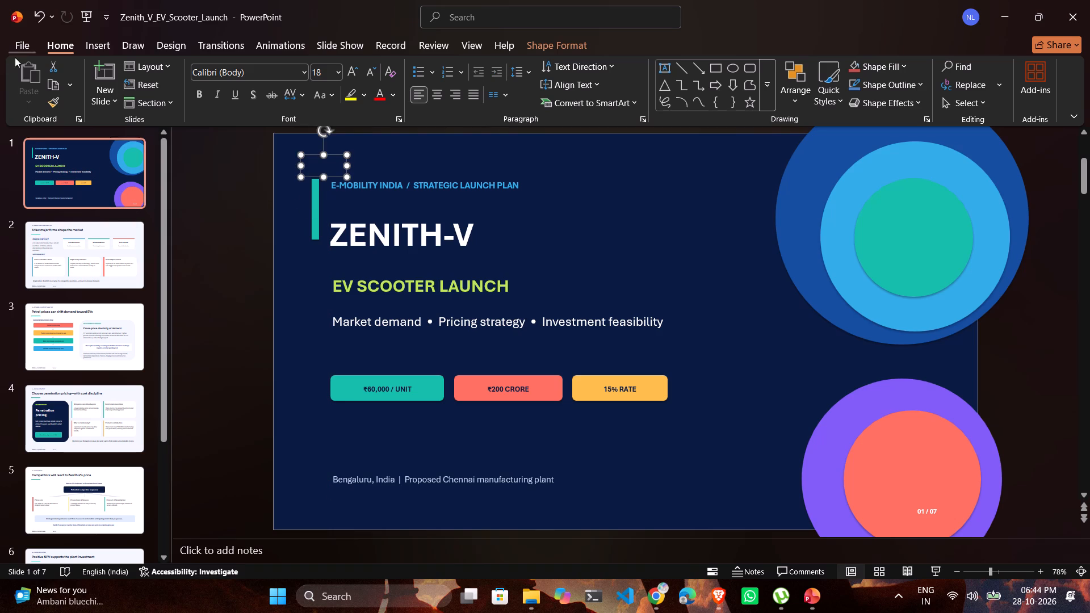
# Insert a new slide with the Blank layout directly after the title slide.
pyautogui.click(100, 46)
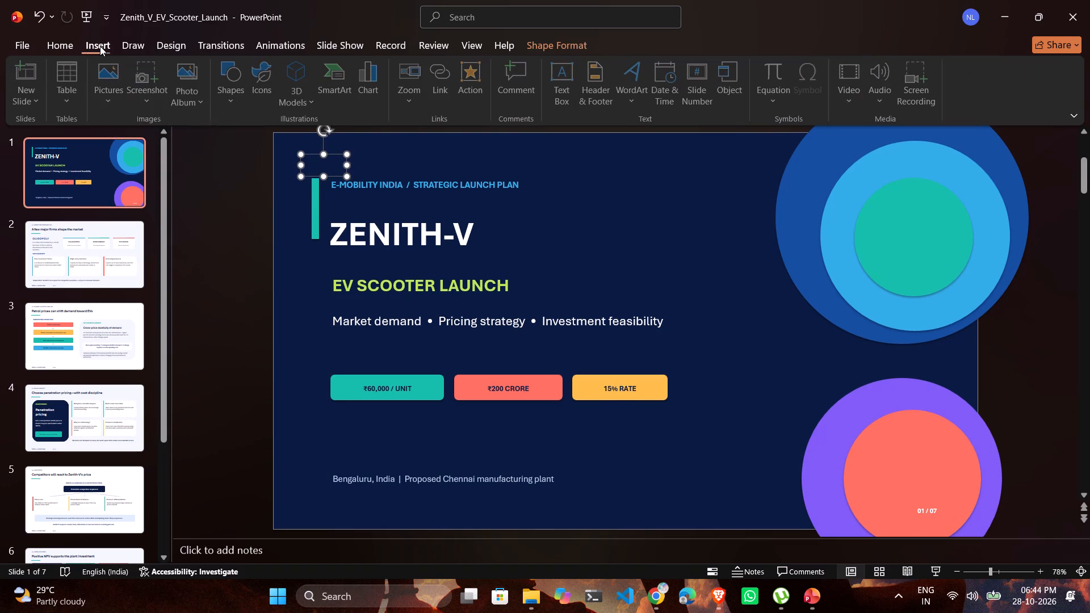
pyautogui.click(32, 93)
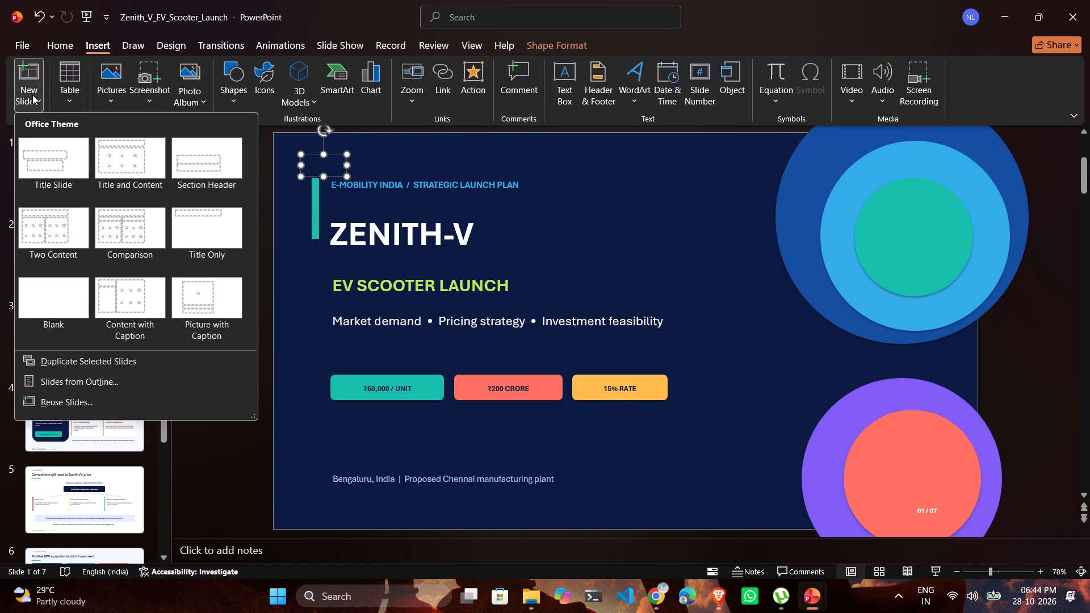
pyautogui.click(72, 309)
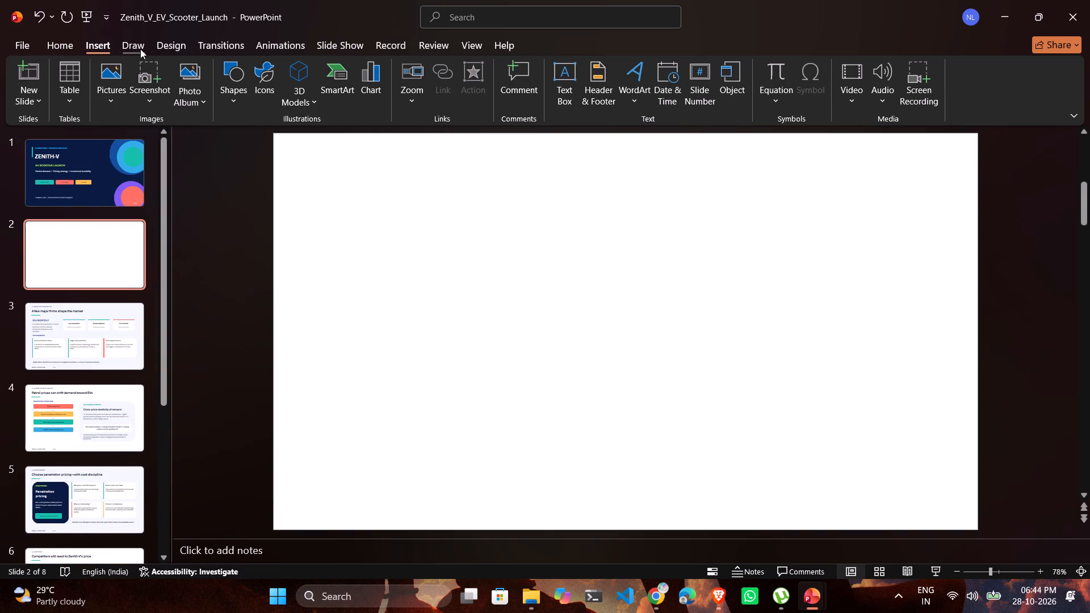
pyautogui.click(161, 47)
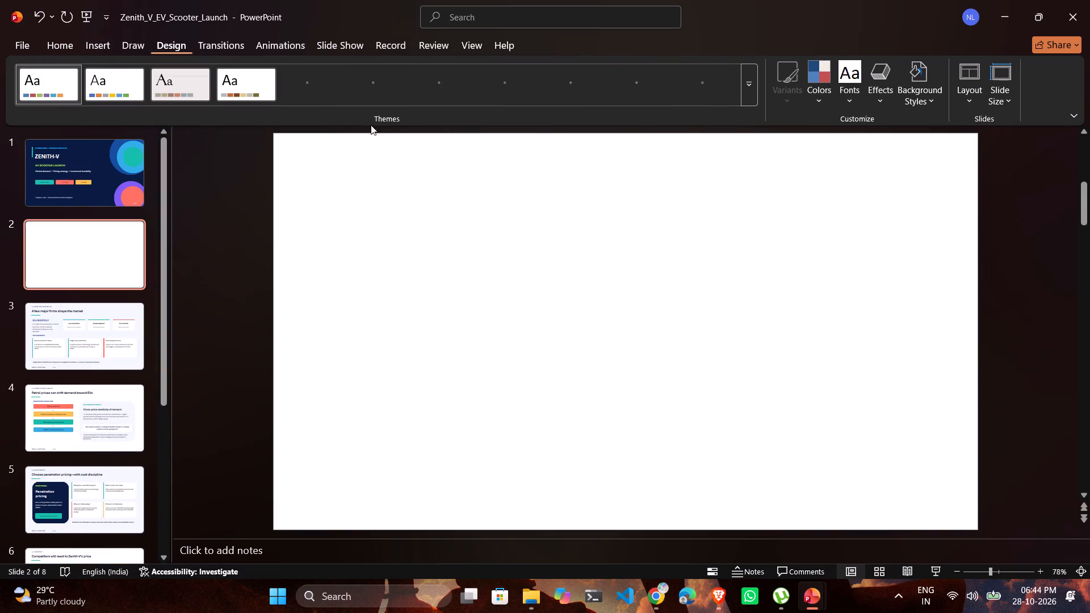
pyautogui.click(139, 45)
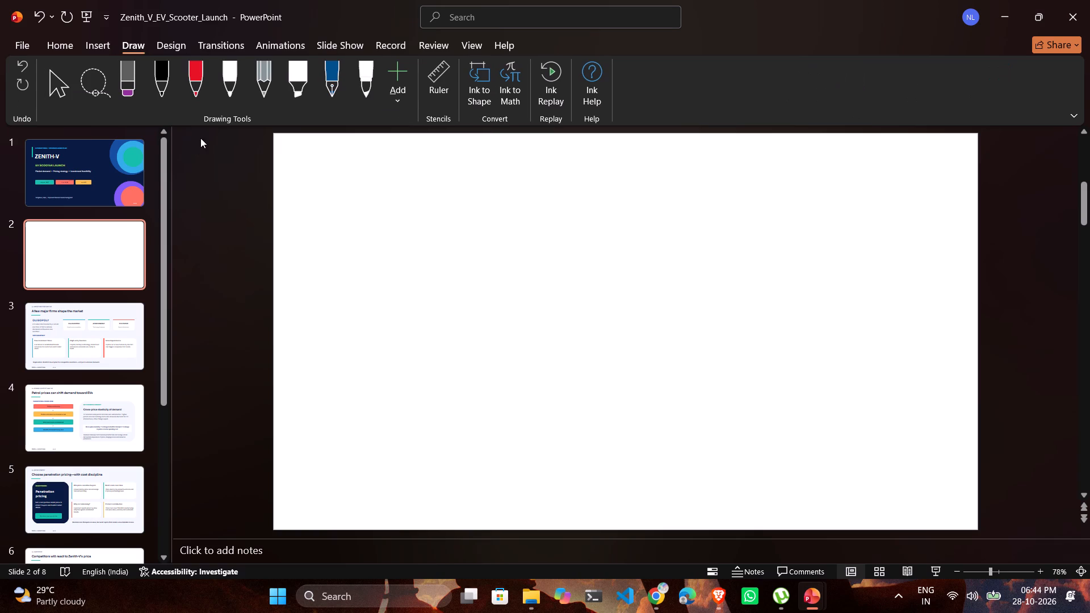
# Draw a rectangle on slide 2 that covers the whole slide, about 33.87 cm wide and 19.05 cm high.
pyautogui.click(99, 47)
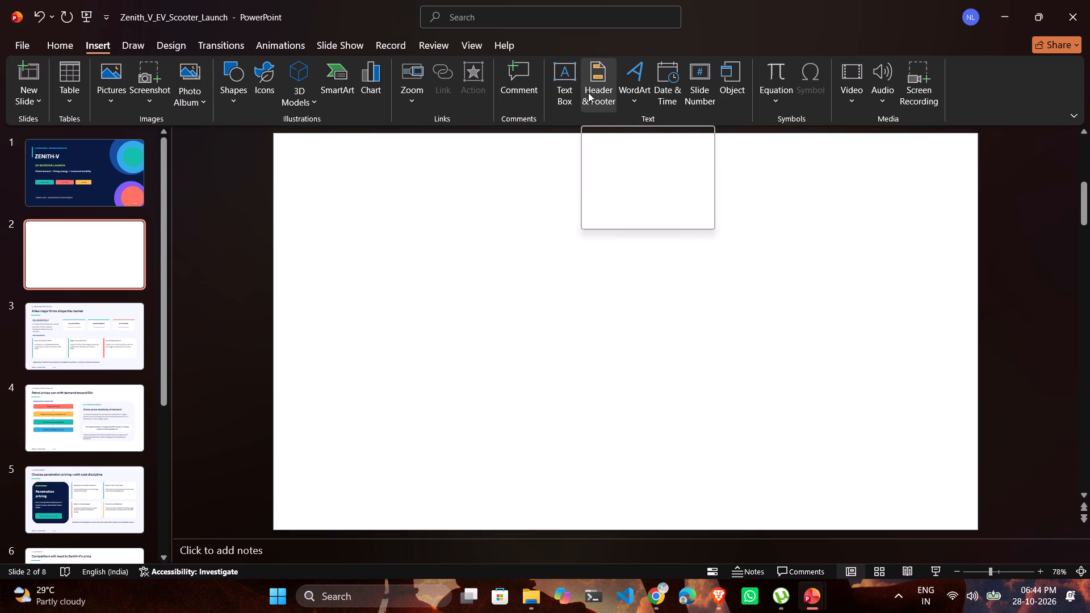
pyautogui.click(227, 98)
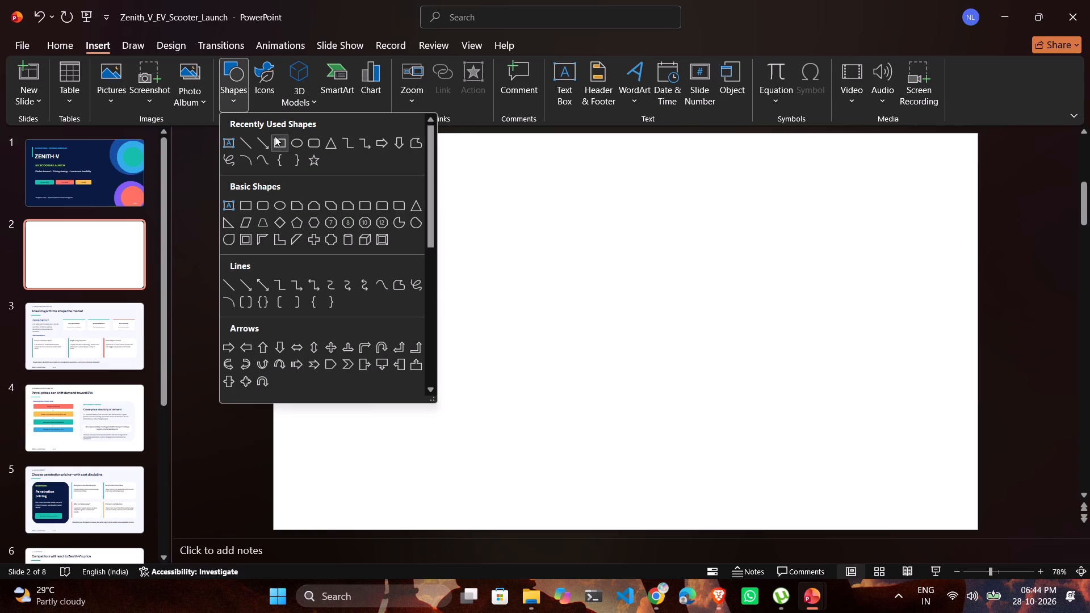
pyautogui.click(278, 140)
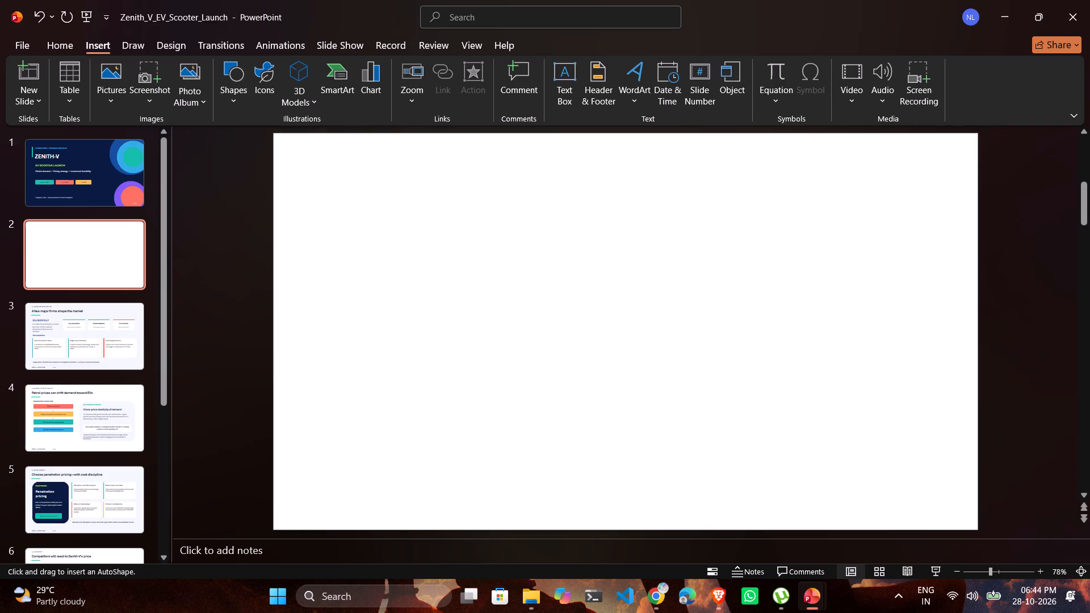
pyautogui.moveTo(274, 133); pyautogui.dragTo(716, 413)
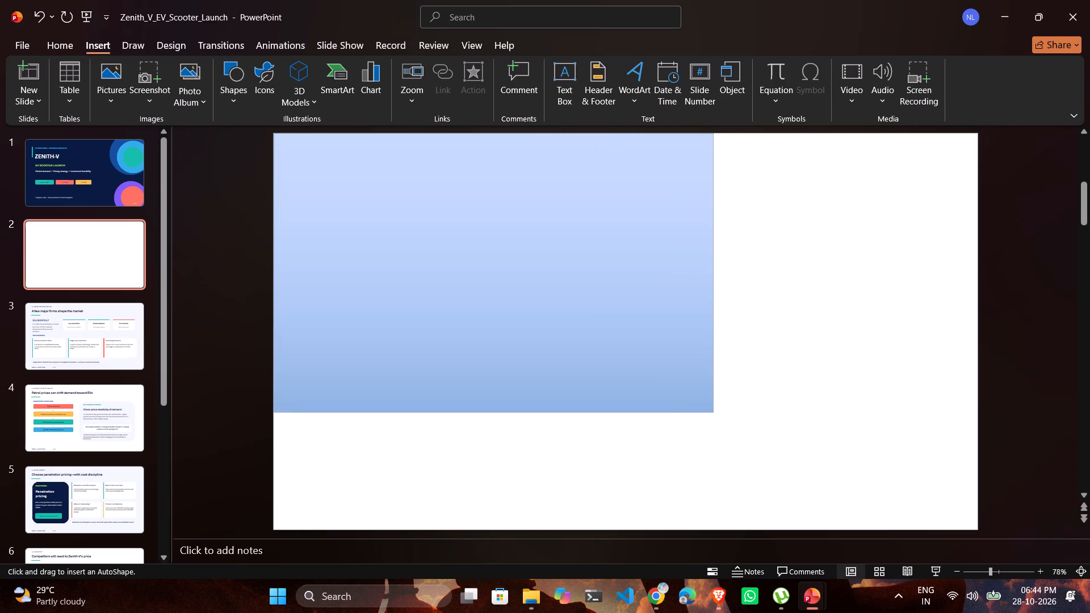
pyautogui.moveTo(716, 413); pyautogui.dragTo(930, 553)
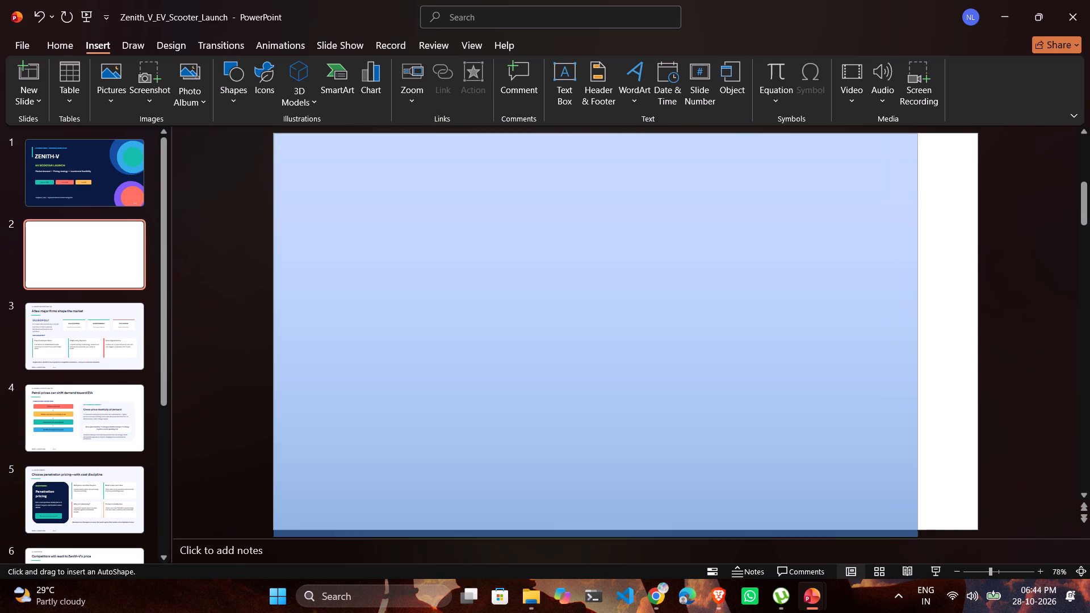
pyautogui.moveTo(930, 553); pyautogui.dragTo(976, 531)
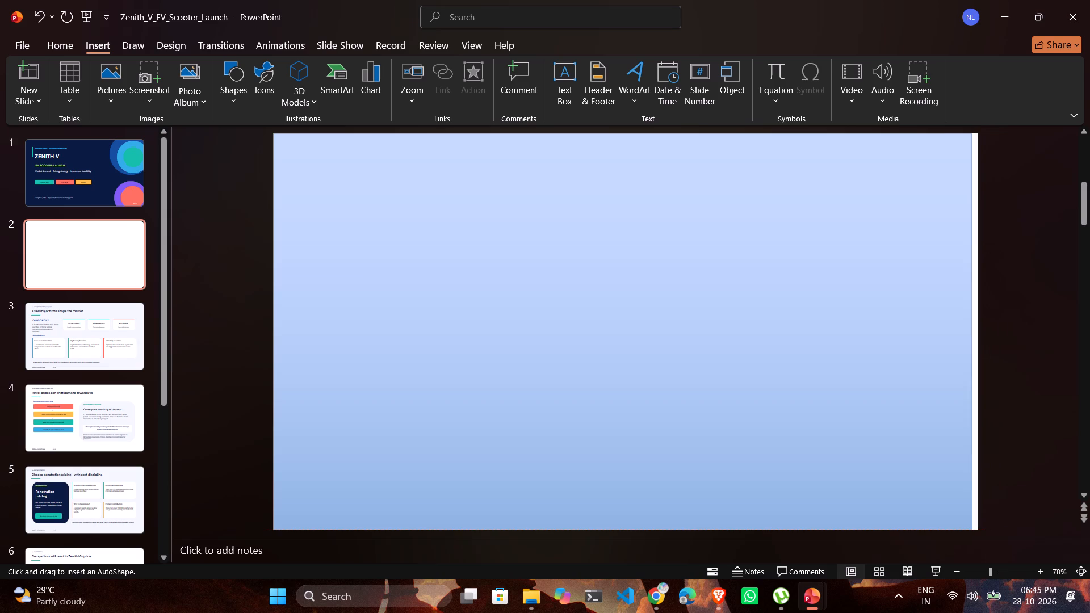
pyautogui.moveTo(976, 531); pyautogui.dragTo(976, 530)
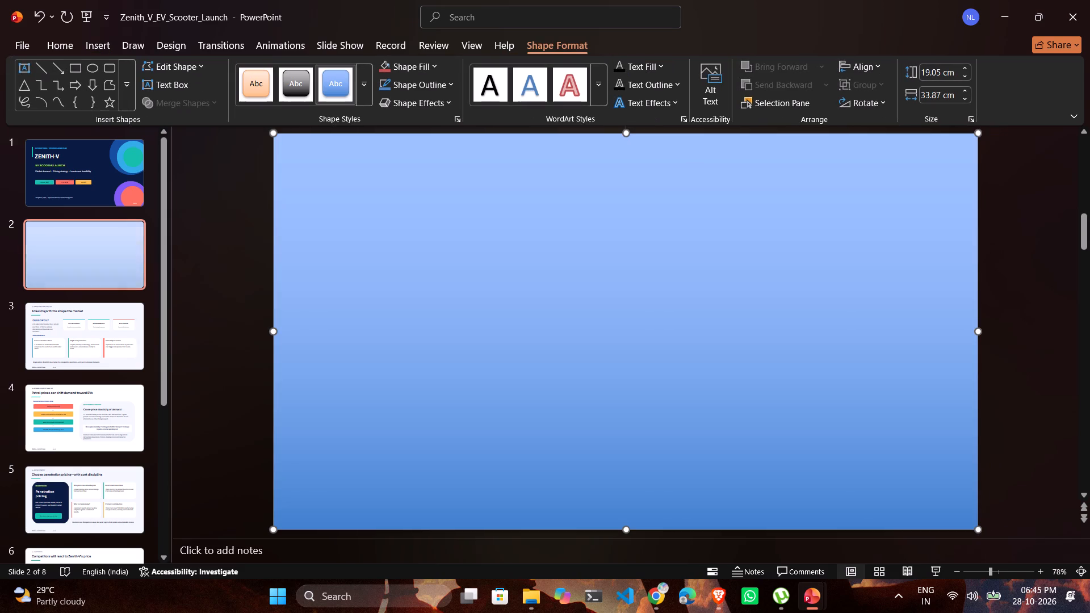
# Apply the pale orange gradient theme style to the full-slide rectangle on slide 2.
pyautogui.click(361, 92)
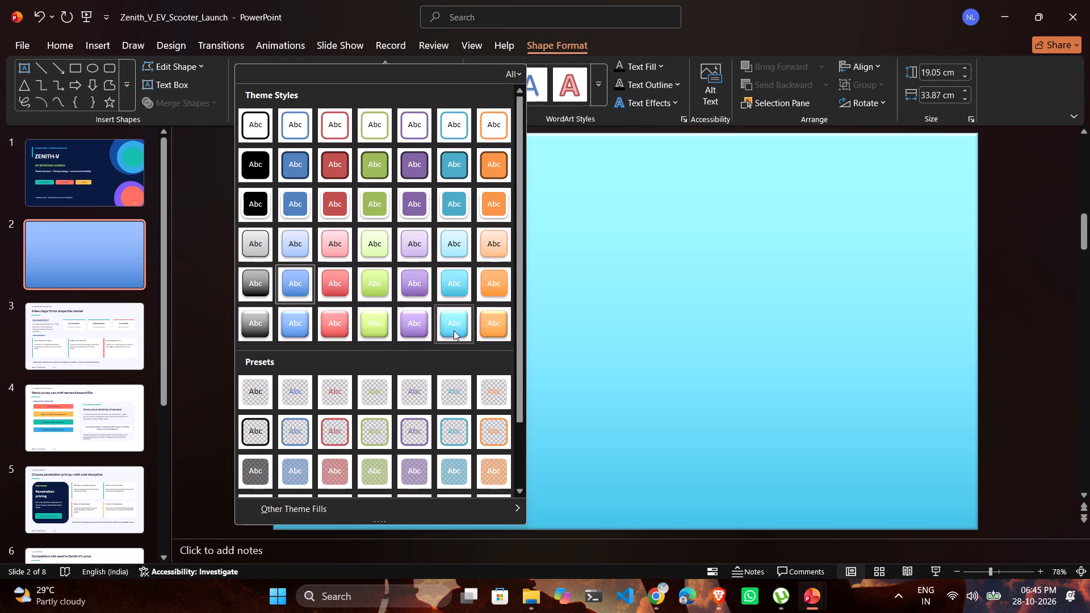
pyautogui.scroll(-1, 446, 306)
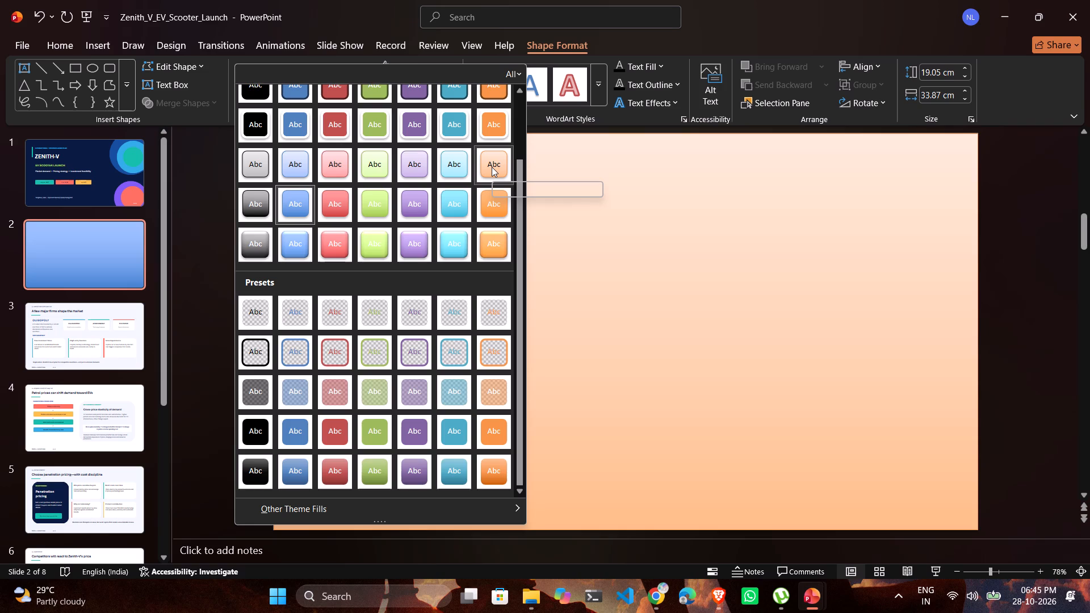
pyautogui.click(492, 167)
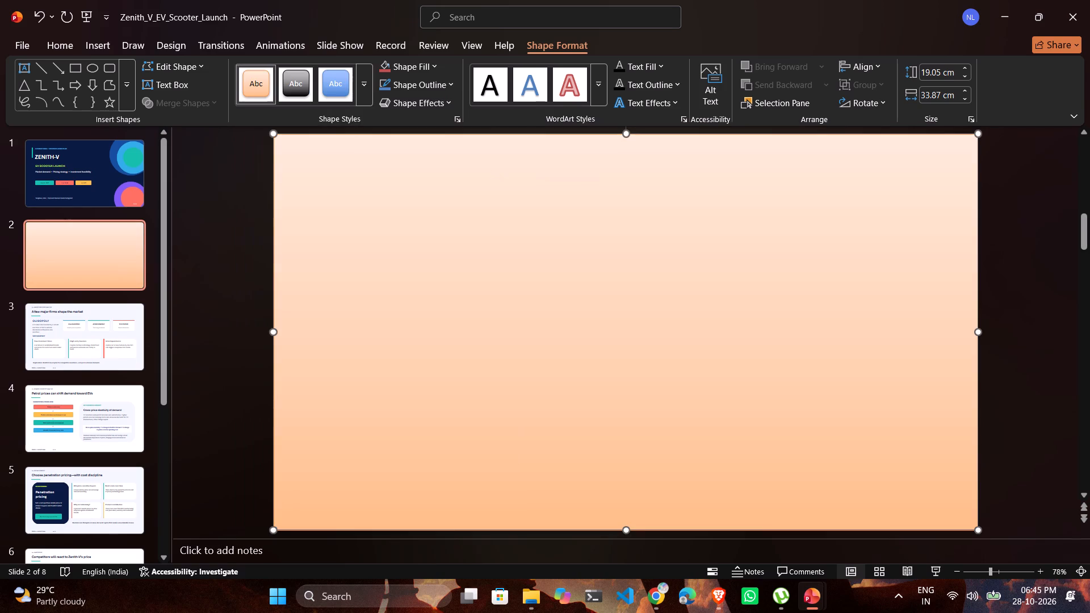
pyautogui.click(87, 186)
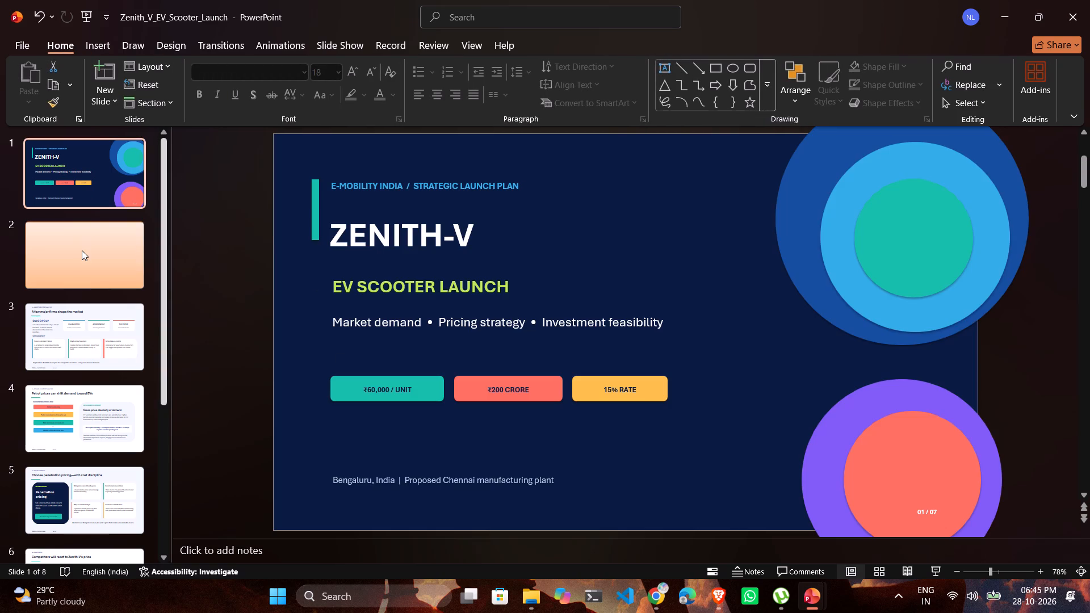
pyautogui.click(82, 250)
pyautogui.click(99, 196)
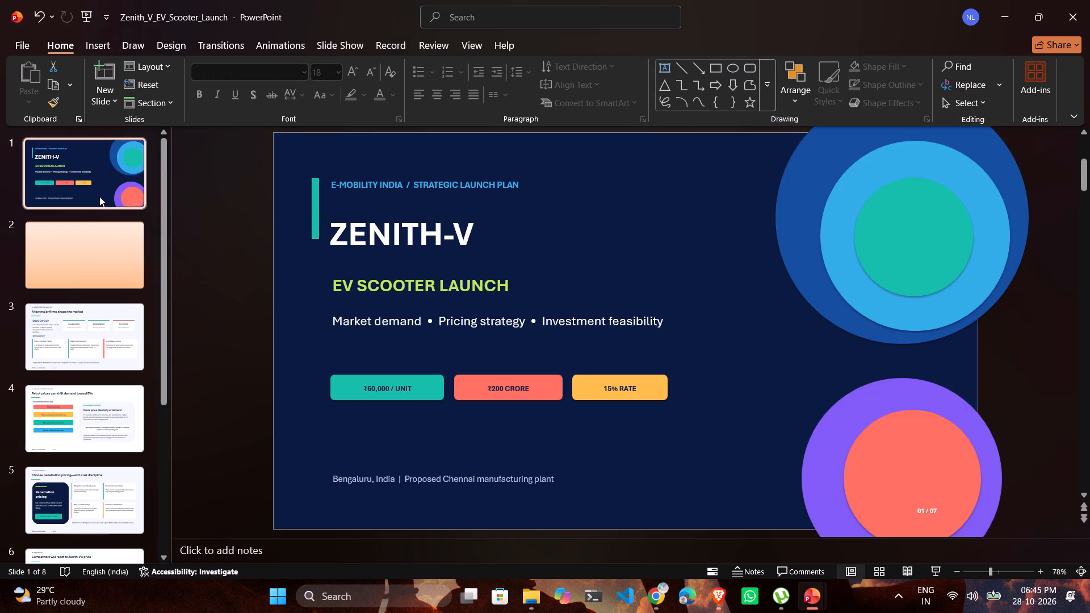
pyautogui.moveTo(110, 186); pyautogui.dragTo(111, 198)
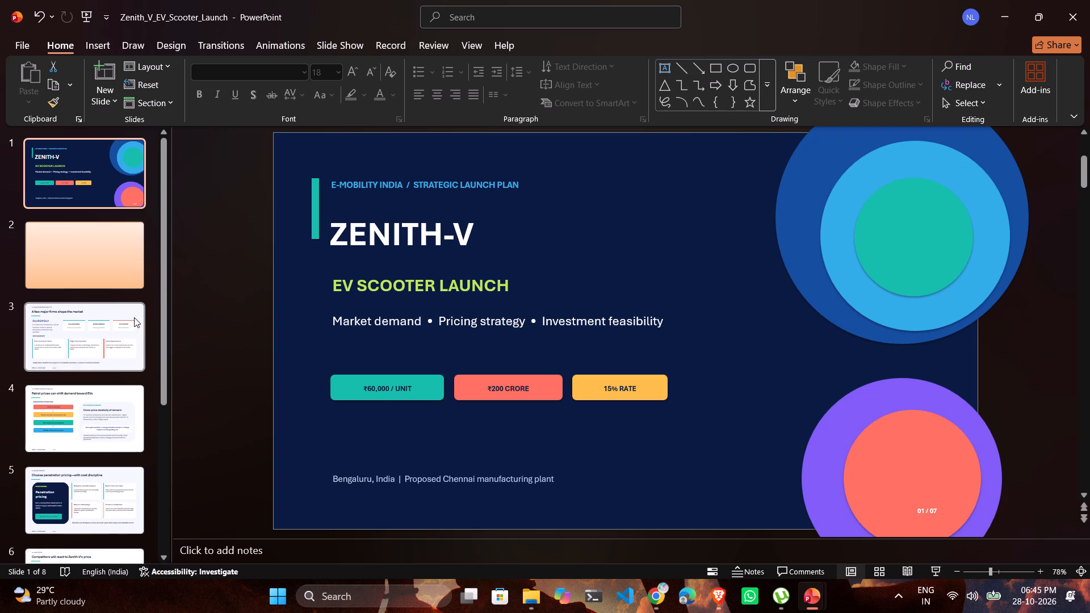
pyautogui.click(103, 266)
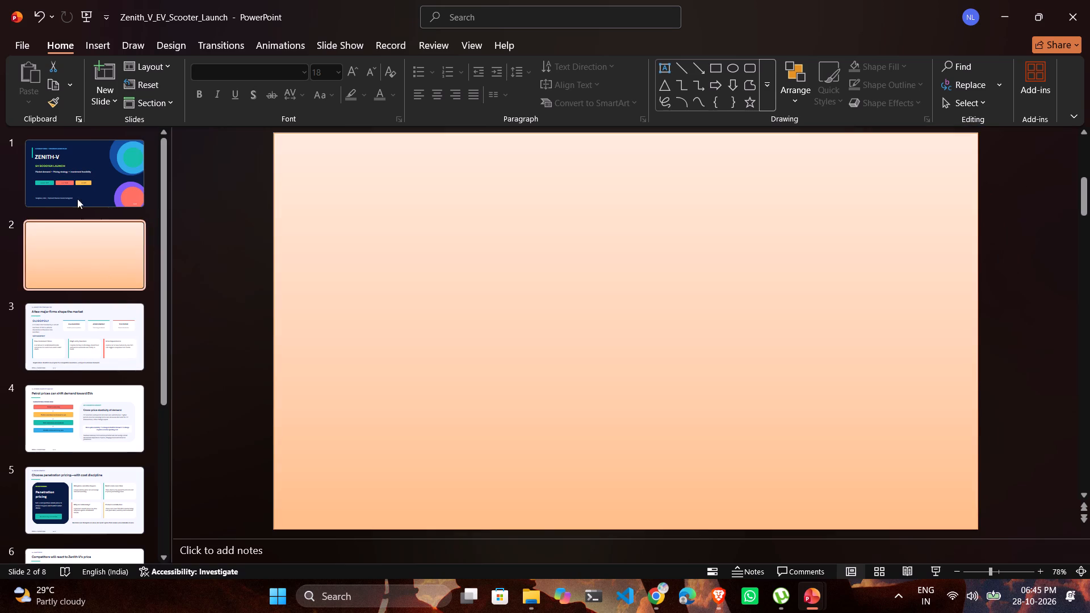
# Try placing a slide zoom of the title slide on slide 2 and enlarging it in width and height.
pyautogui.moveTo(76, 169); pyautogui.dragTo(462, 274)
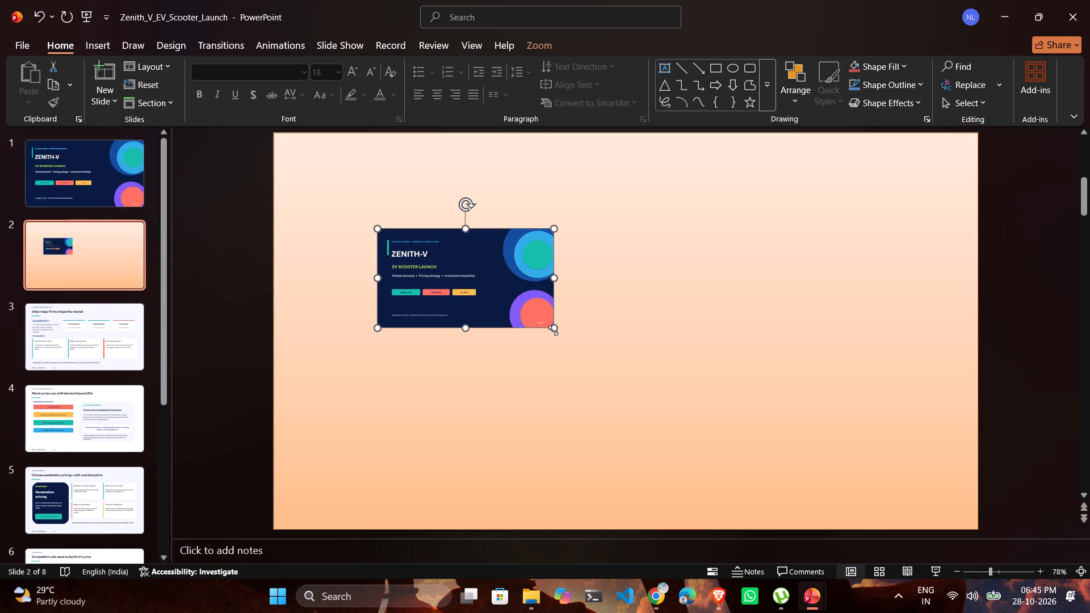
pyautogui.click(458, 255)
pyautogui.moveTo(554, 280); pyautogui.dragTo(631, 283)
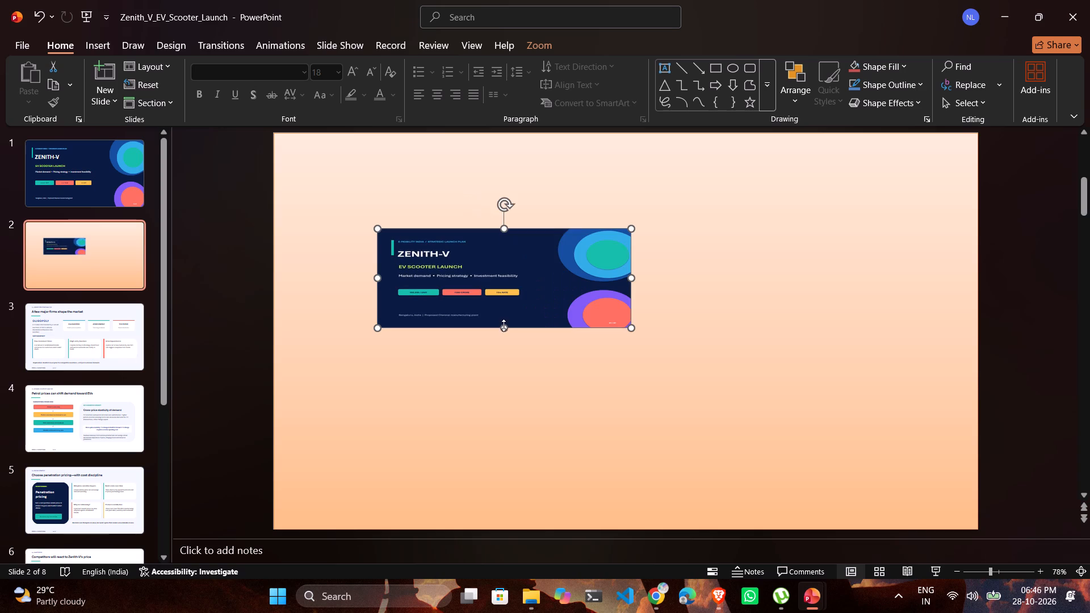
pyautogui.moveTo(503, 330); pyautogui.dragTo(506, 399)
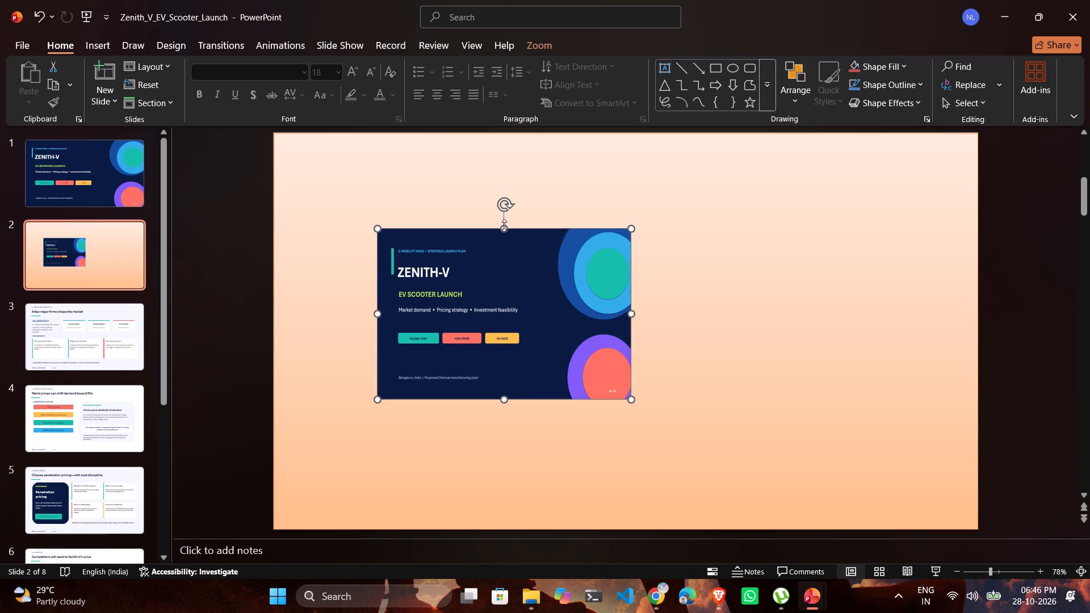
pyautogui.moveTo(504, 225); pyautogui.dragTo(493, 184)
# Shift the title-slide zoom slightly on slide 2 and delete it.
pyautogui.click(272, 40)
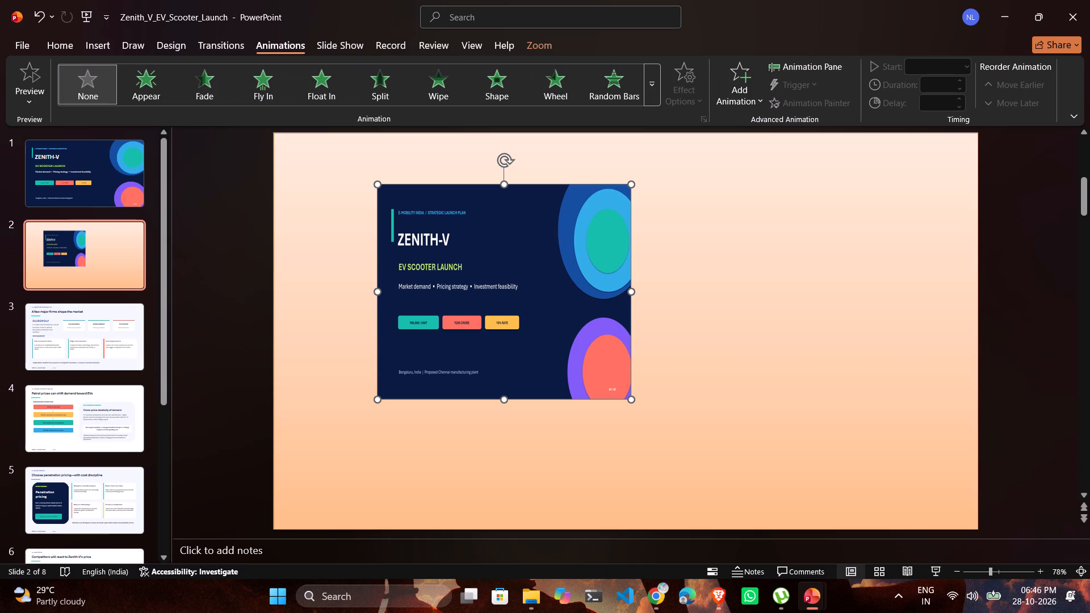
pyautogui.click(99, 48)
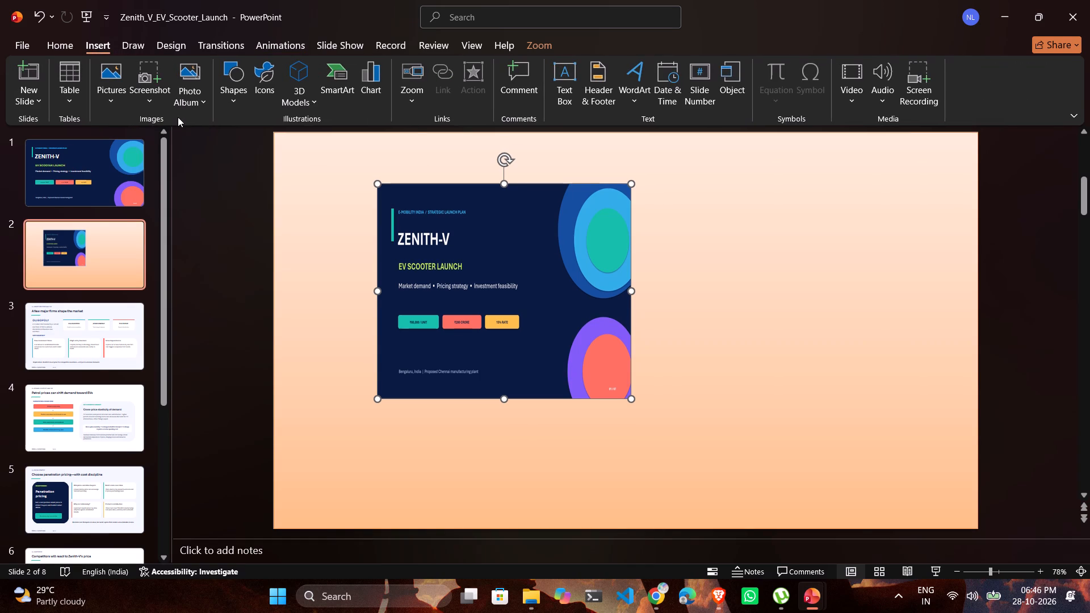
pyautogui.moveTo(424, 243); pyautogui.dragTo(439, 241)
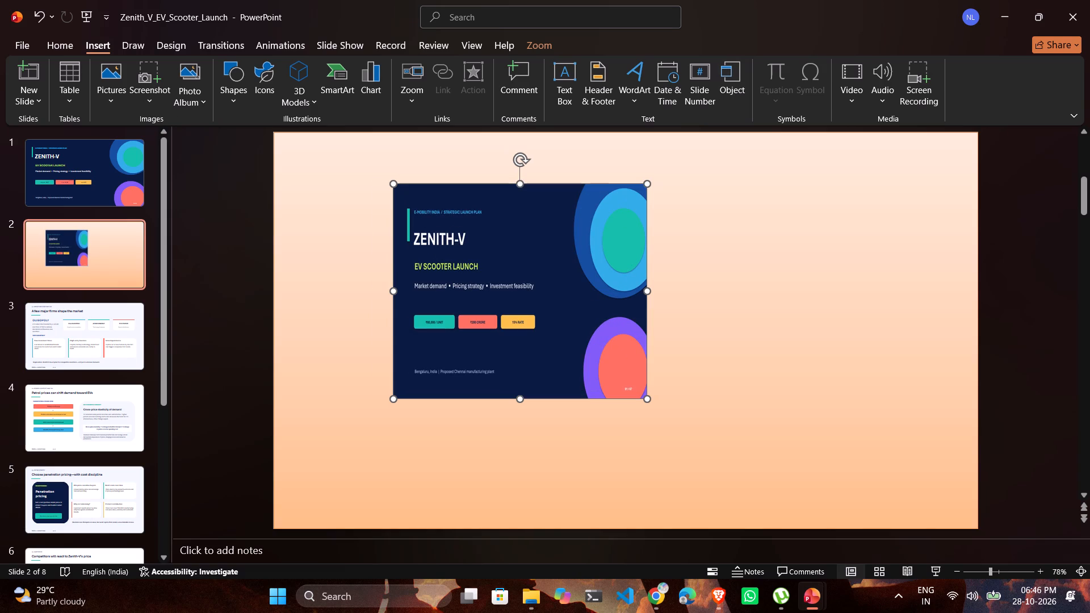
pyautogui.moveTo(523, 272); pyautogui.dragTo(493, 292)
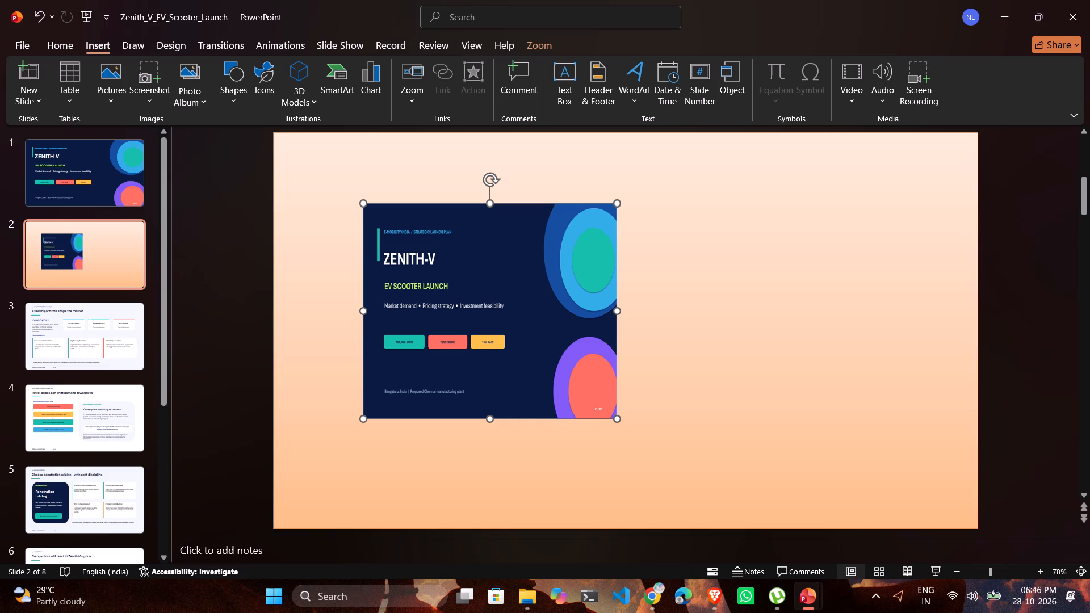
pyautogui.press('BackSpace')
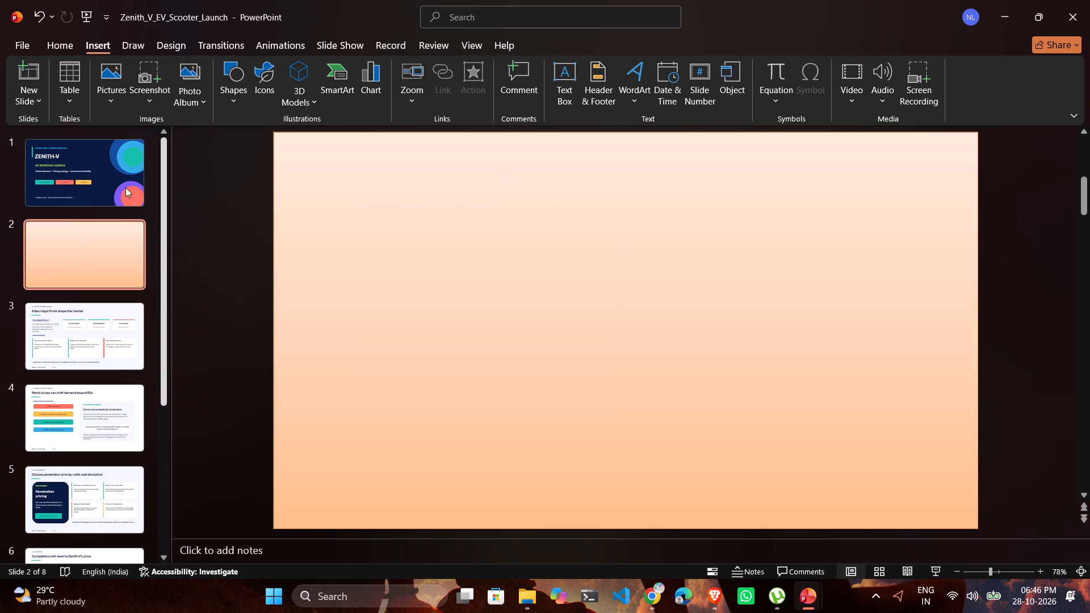
# Slightly reposition the teal, dark blue and light blue concentric circles in the title slide's upper-right corner.
pyautogui.click(104, 188)
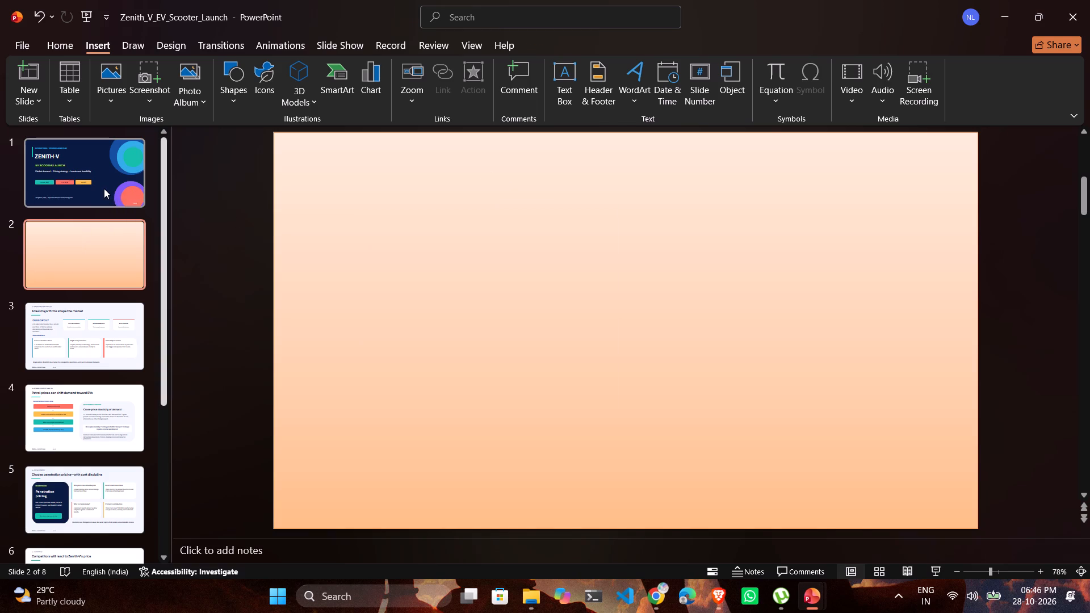
pyautogui.click(867, 263)
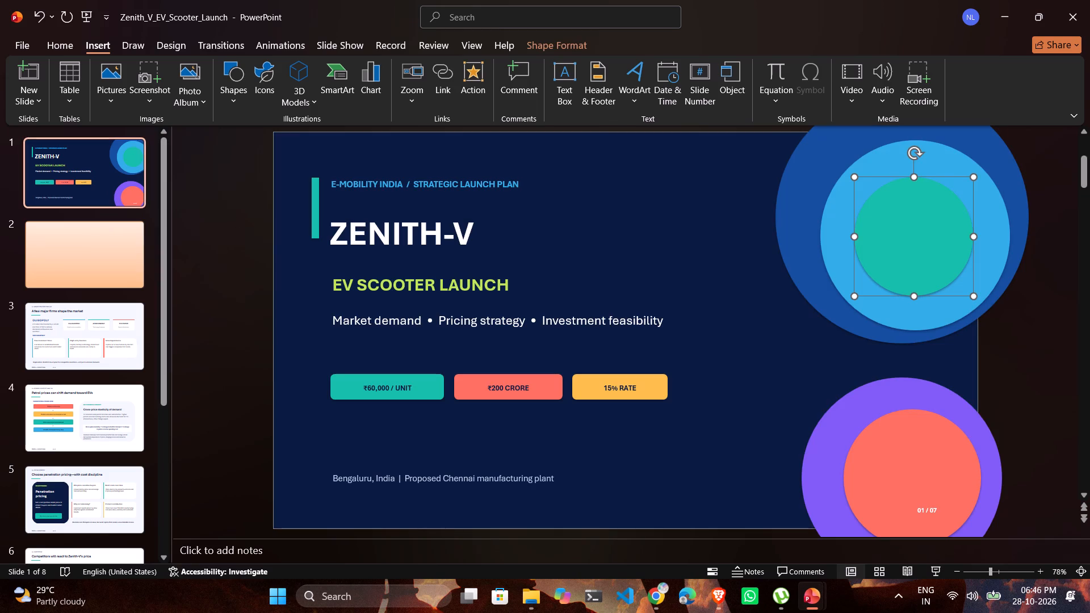
pyautogui.moveTo(867, 263); pyautogui.dragTo(878, 258)
pyautogui.click(878, 258)
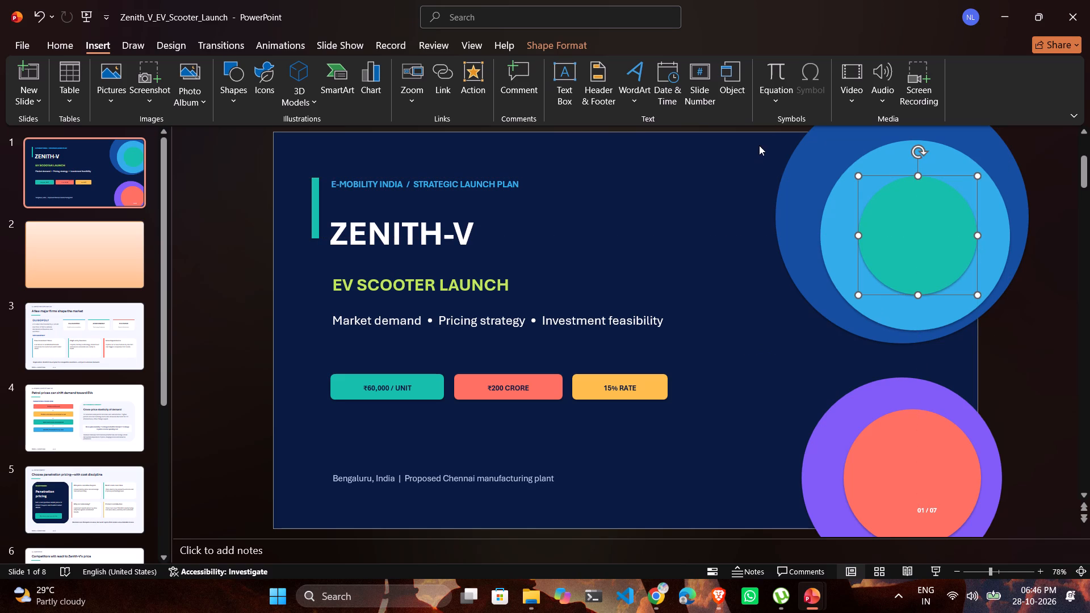
pyautogui.moveTo(759, 145); pyautogui.dragTo(979, 316)
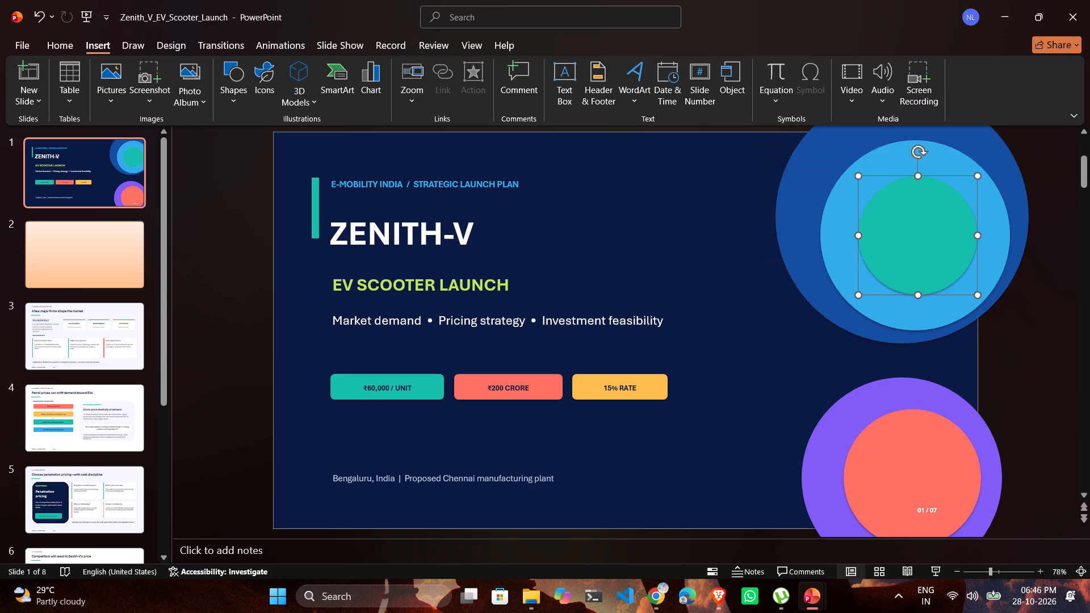
pyautogui.moveTo(816, 281); pyautogui.dragTo(819, 295)
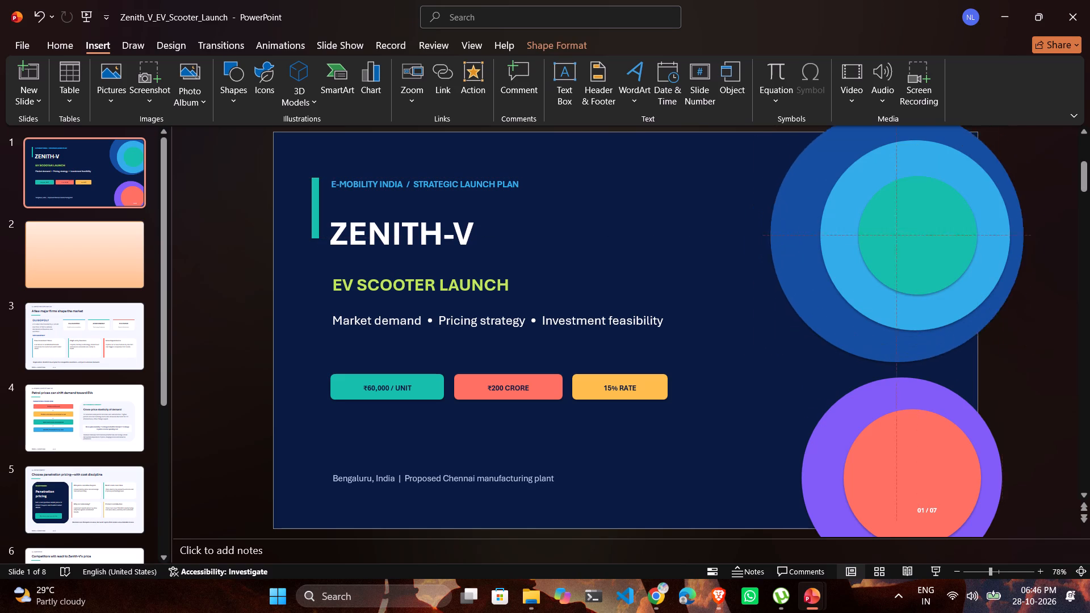
pyautogui.moveTo(819, 295); pyautogui.dragTo(830, 286)
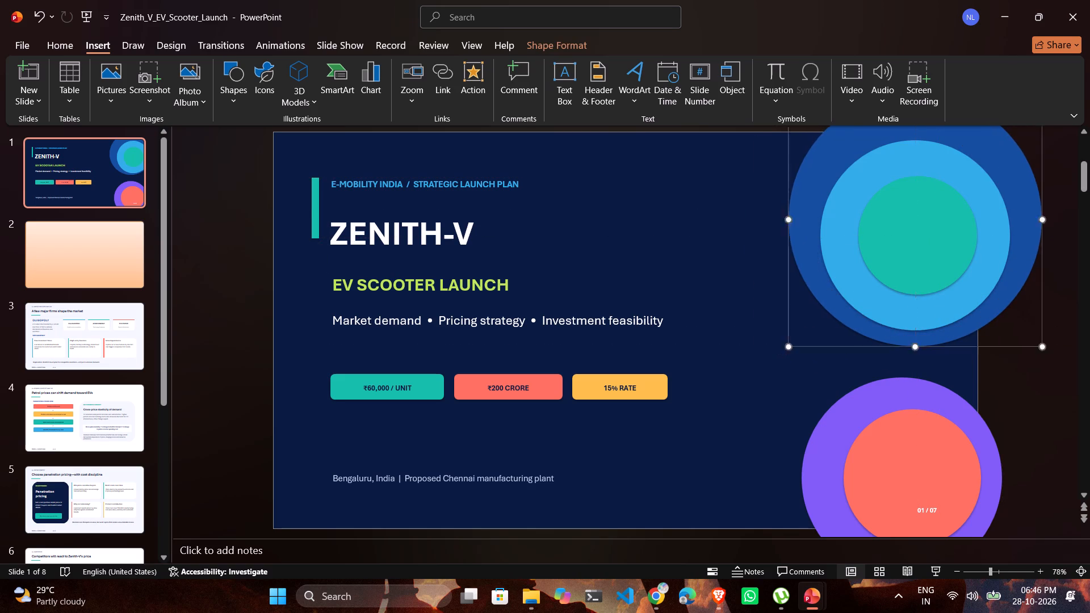
pyautogui.click(839, 280)
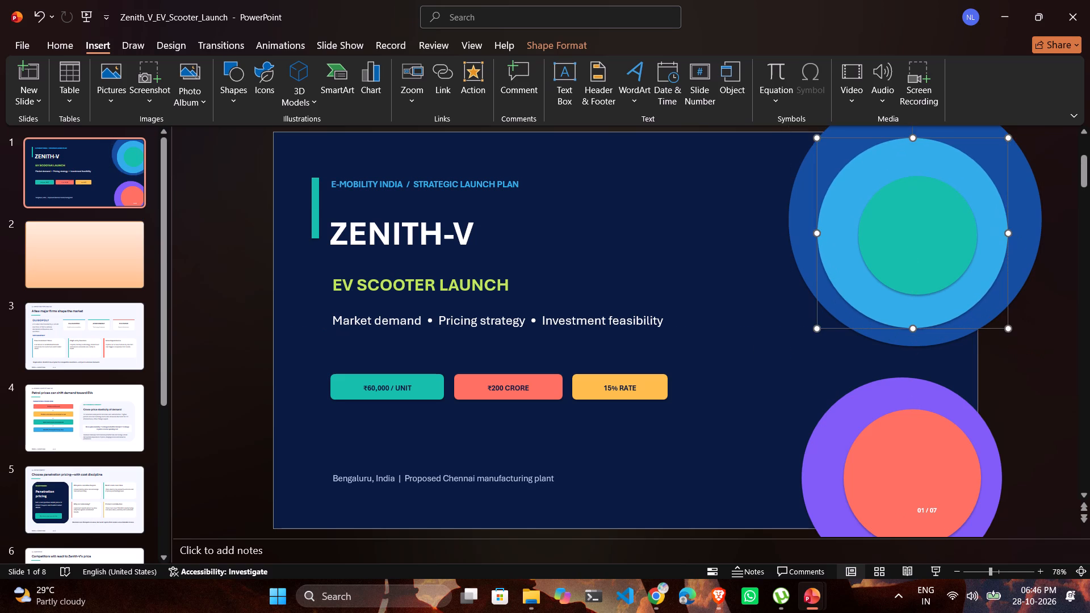
pyautogui.moveTo(888, 239); pyautogui.dragTo(898, 243)
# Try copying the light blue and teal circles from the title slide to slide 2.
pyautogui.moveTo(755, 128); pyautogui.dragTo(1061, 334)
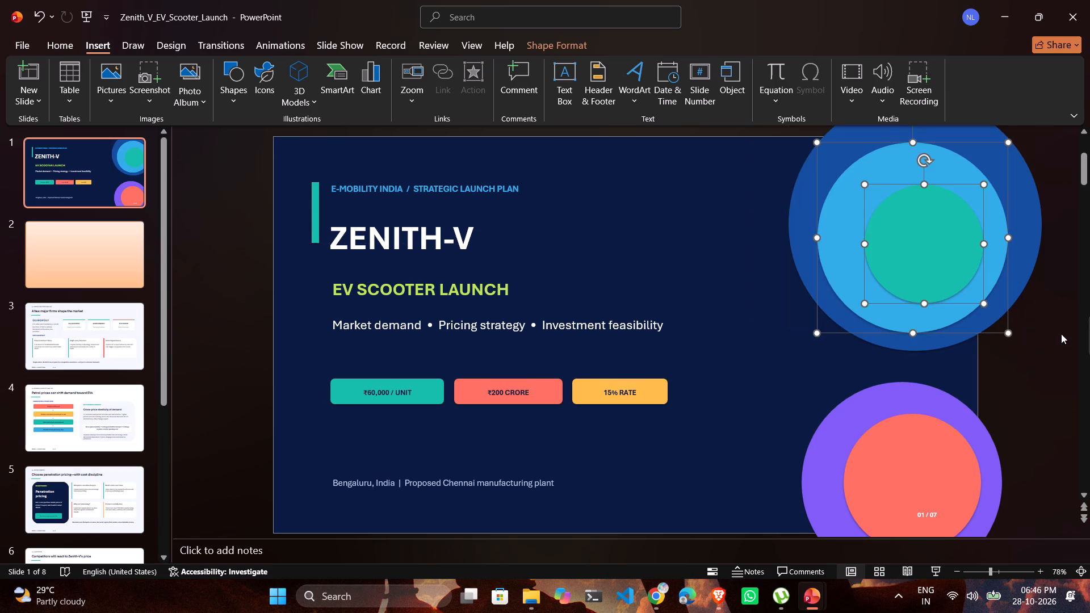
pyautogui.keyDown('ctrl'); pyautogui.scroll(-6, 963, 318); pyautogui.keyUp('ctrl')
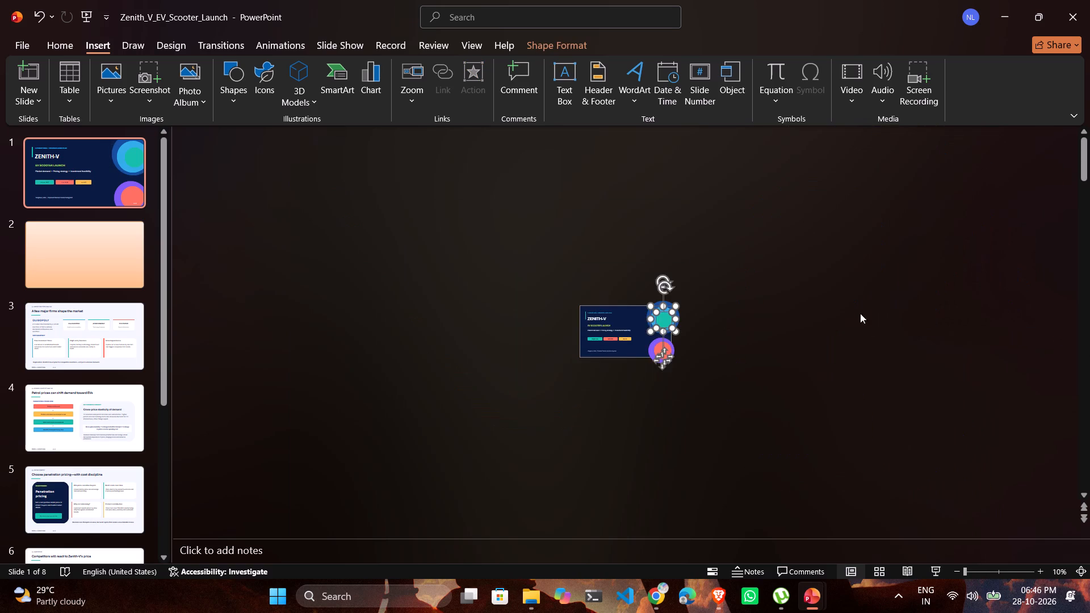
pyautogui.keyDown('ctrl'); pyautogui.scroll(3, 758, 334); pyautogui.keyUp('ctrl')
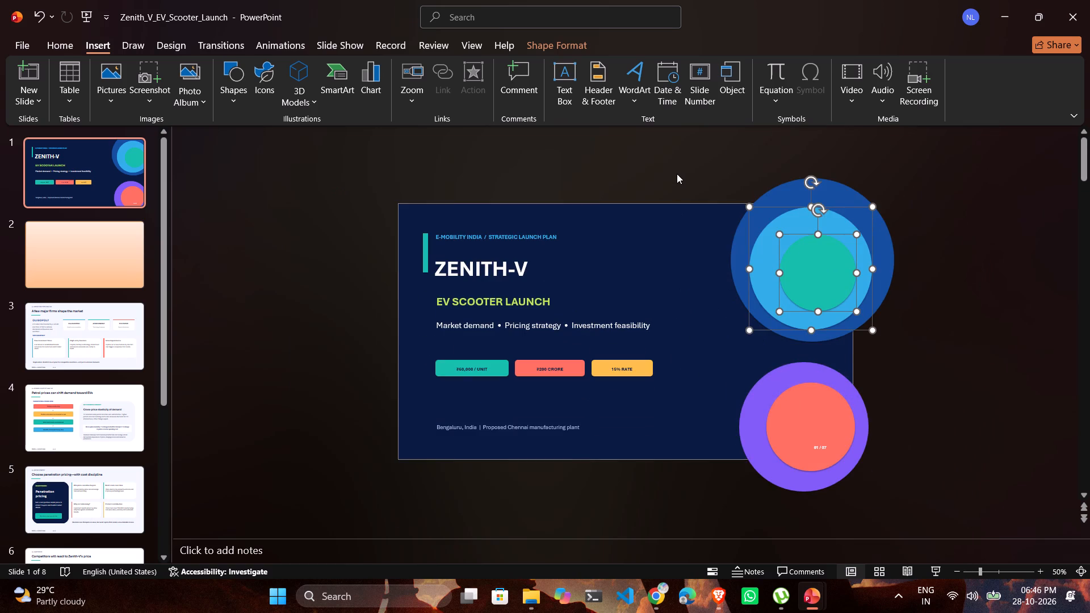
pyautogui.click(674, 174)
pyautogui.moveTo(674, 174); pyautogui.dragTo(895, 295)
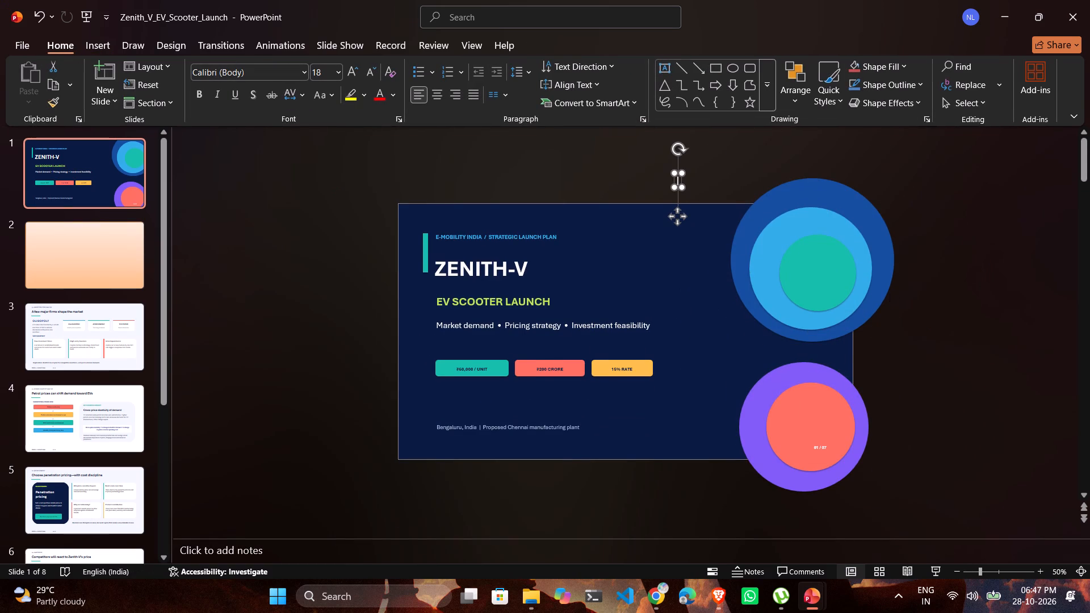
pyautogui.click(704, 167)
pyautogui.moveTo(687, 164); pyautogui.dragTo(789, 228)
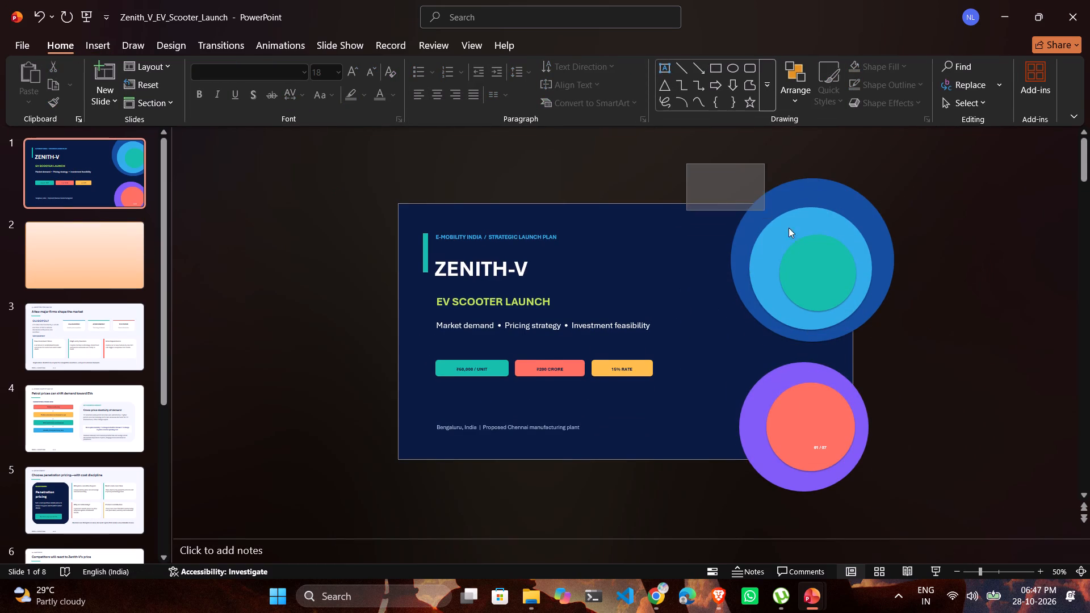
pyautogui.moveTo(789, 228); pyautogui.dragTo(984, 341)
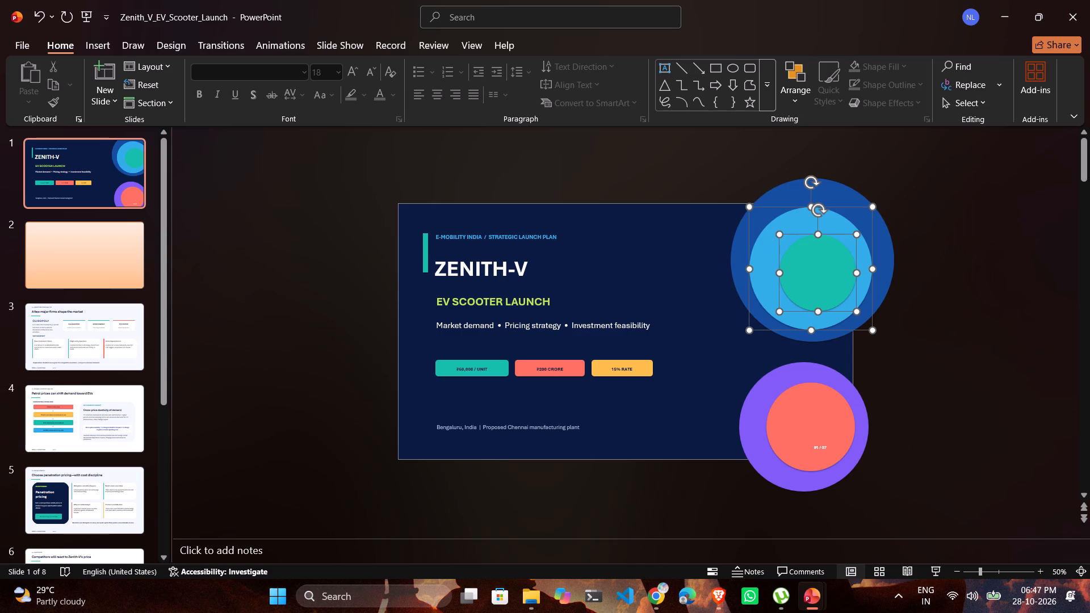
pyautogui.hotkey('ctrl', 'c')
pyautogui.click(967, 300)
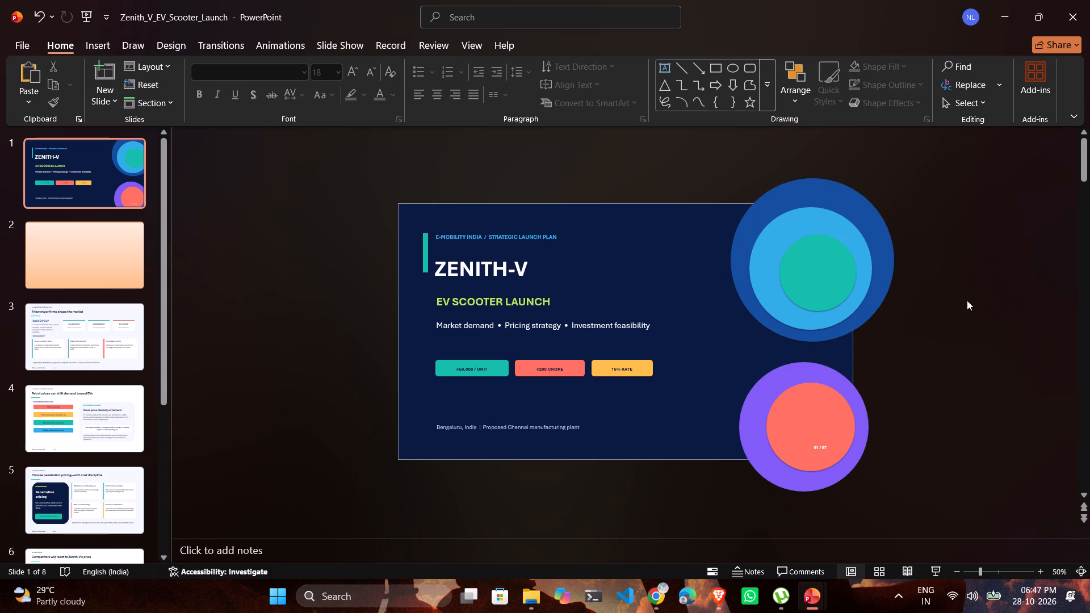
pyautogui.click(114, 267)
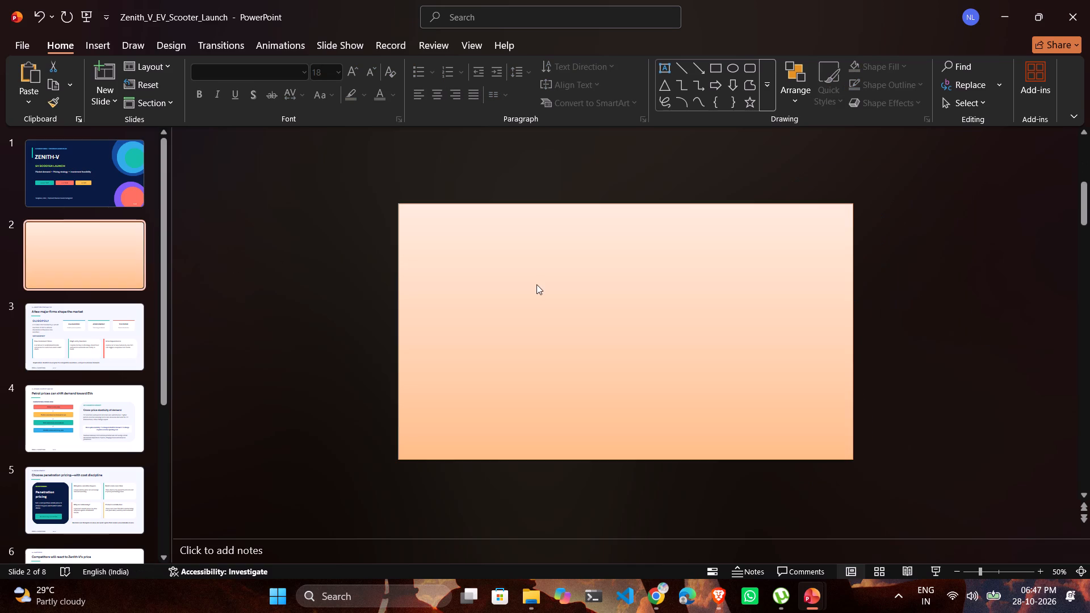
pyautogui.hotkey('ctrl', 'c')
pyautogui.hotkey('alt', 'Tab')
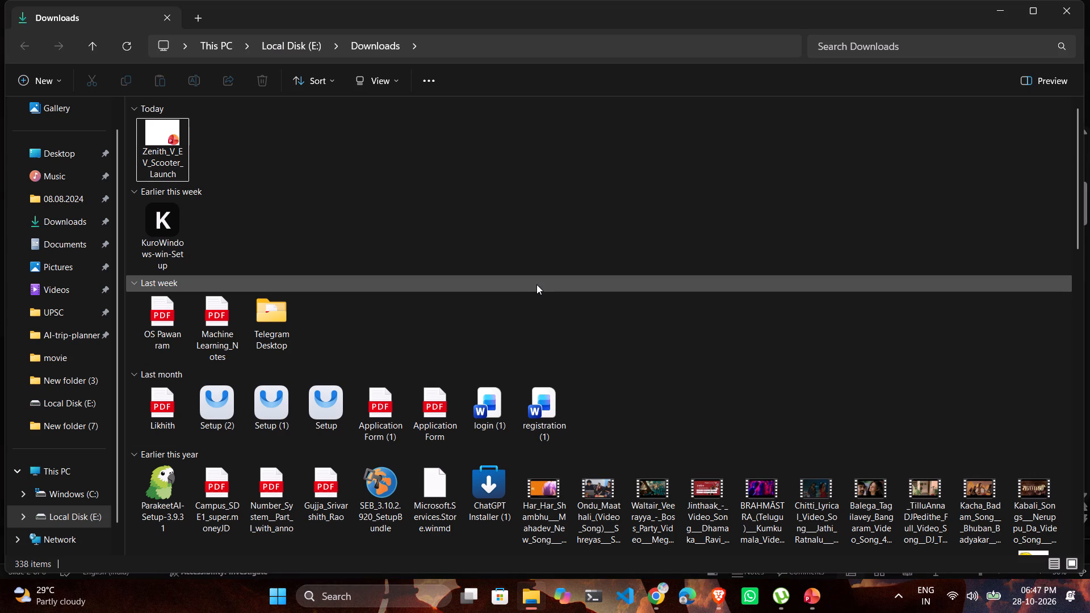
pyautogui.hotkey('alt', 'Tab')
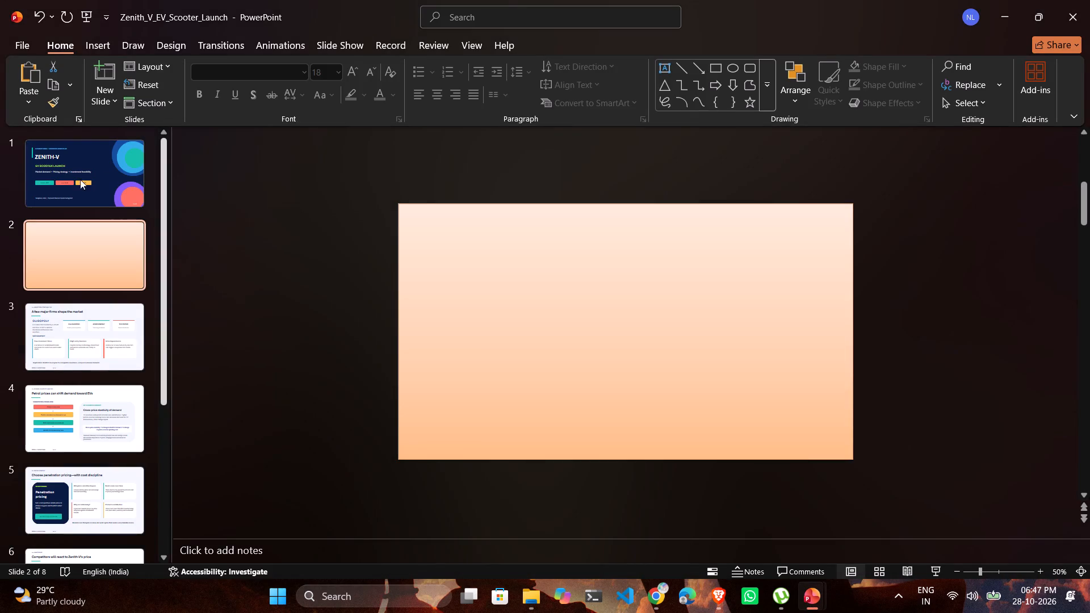
# Copy the dark blue, light blue and teal concentric circles from the title slide to slide 2's upper-right corner.
pyautogui.click(62, 190)
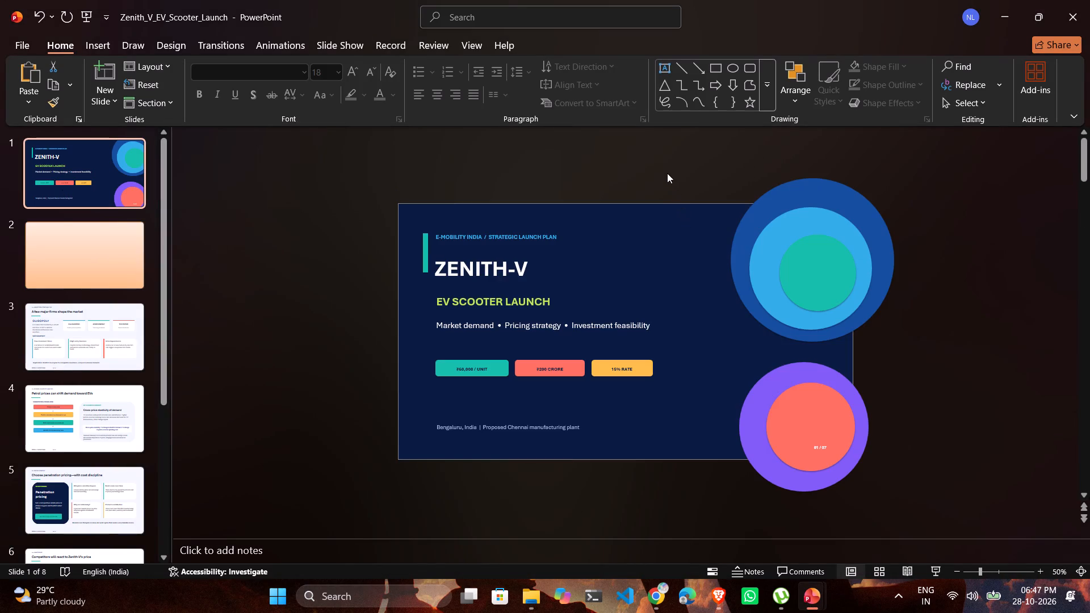
pyautogui.moveTo(669, 162); pyautogui.dragTo(967, 343)
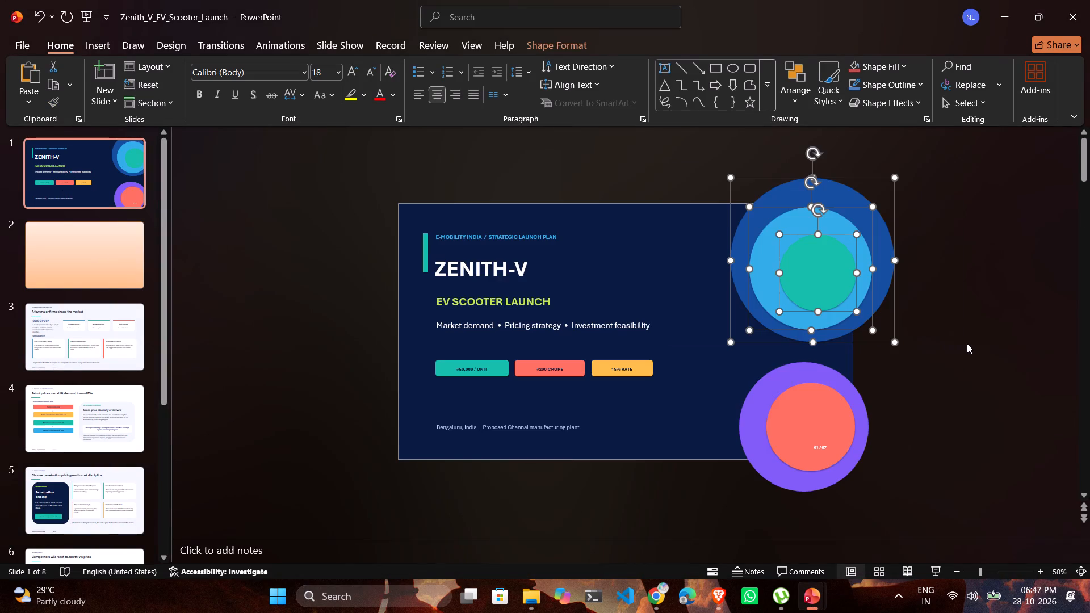
pyautogui.hotkey('ctrl', 'c')
pyautogui.click(75, 269)
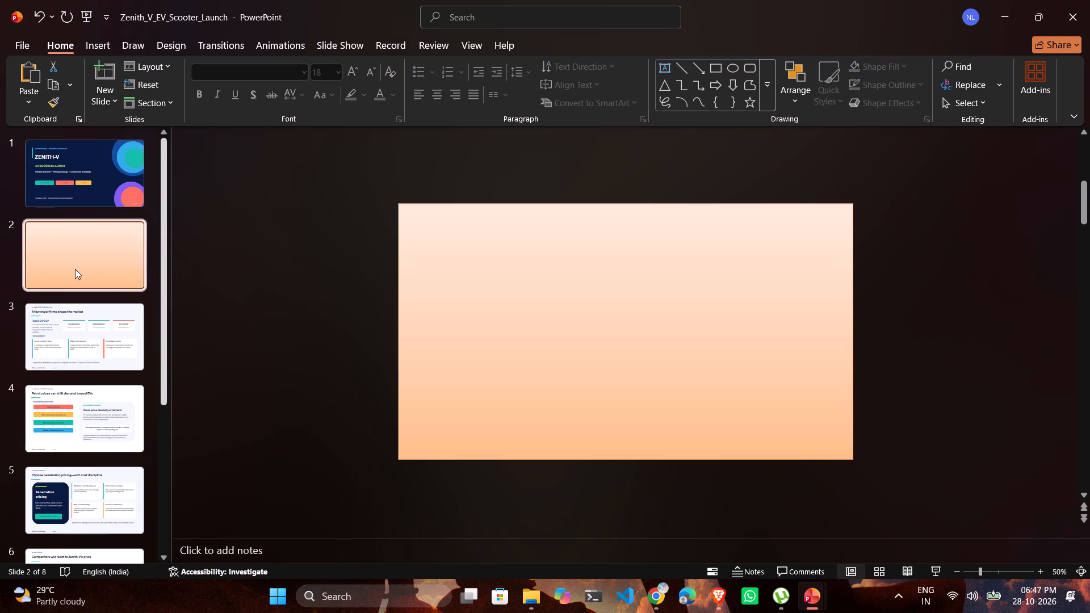
pyautogui.hotkey('ctrl', 'v')
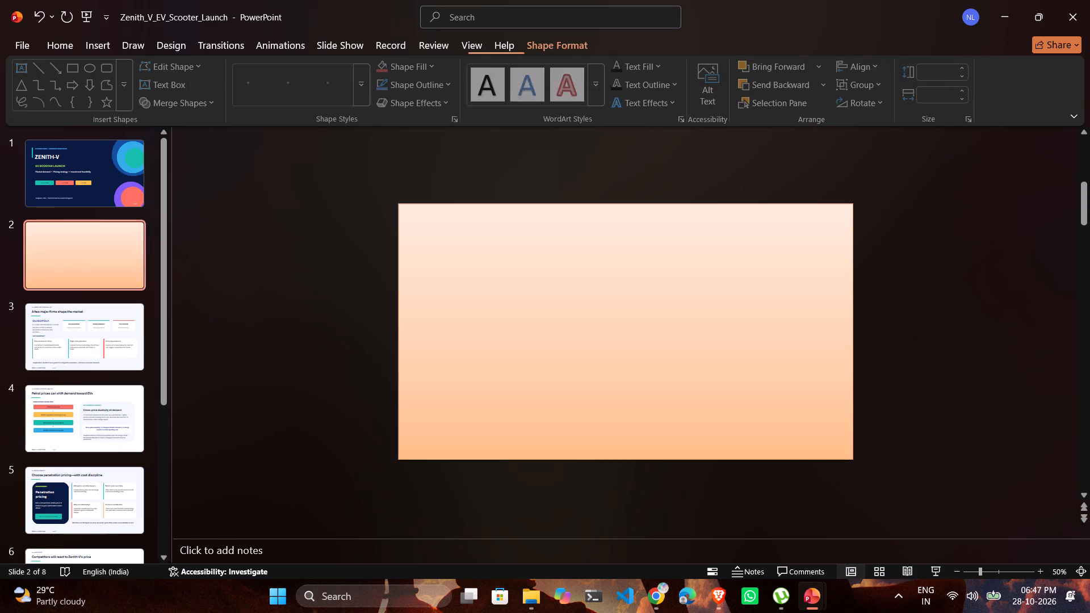
pyautogui.click(682, 340)
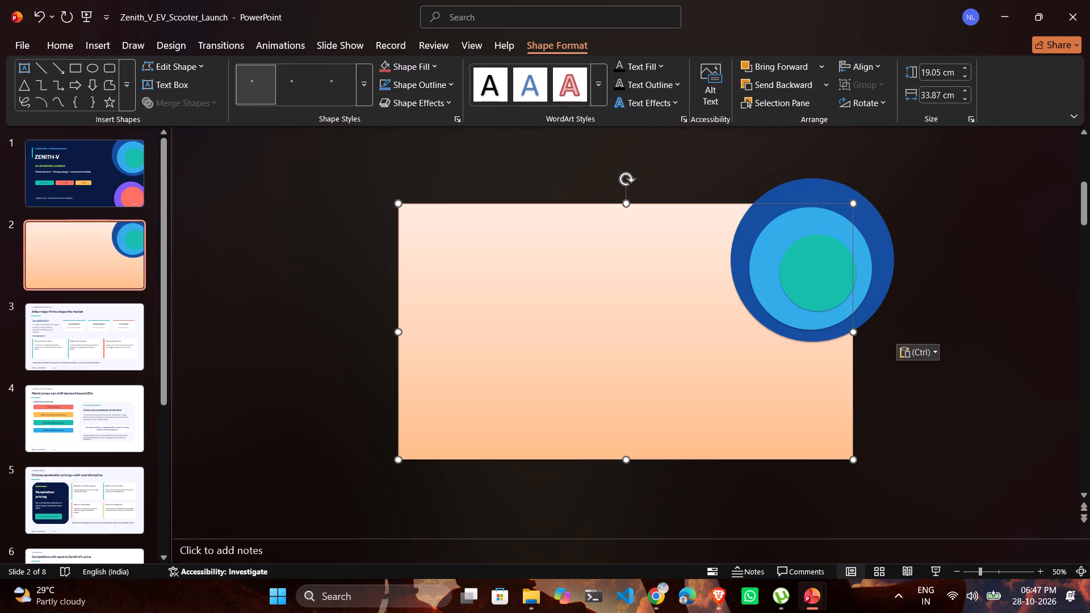
# Copy the purple and coral circles with the "01 / 07" label from the title slide to slide 2's lower-right corner.
pyautogui.click(101, 190)
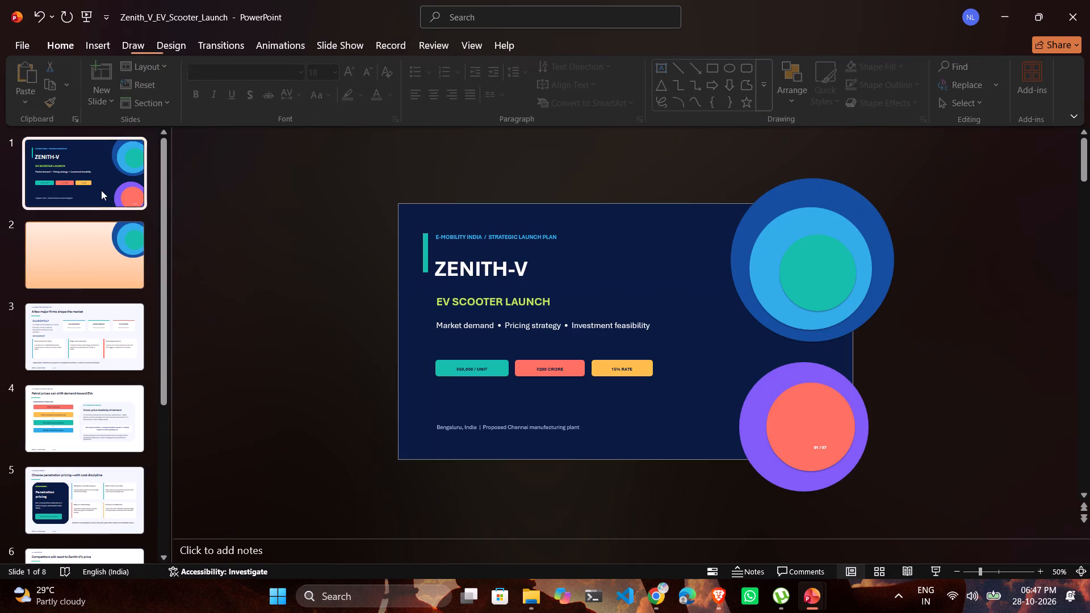
pyautogui.moveTo(709, 372); pyautogui.dragTo(934, 485)
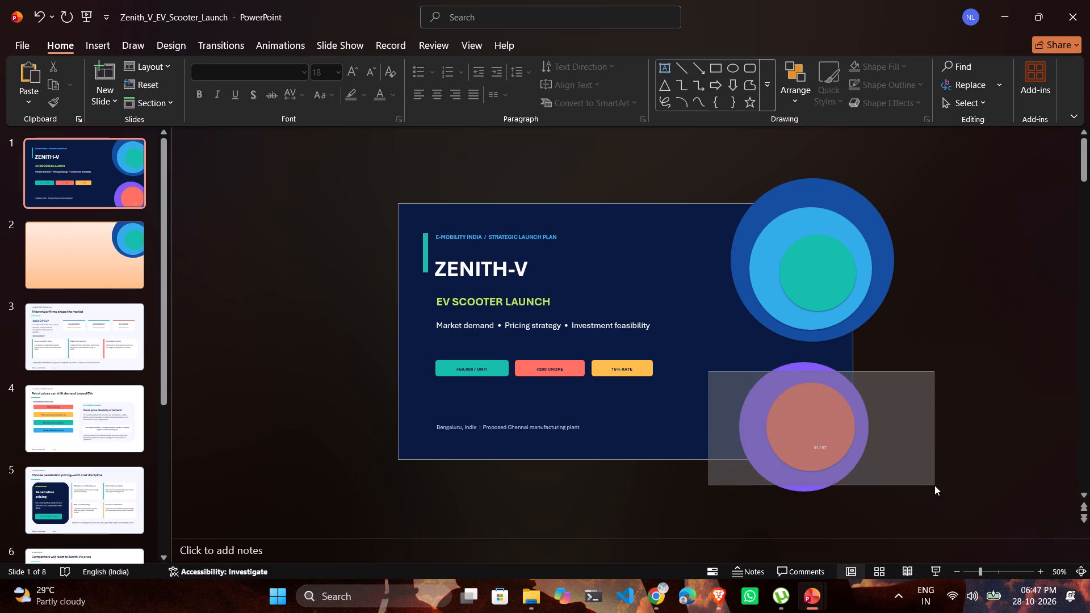
pyautogui.moveTo(934, 485); pyautogui.dragTo(908, 483)
pyautogui.click(733, 345)
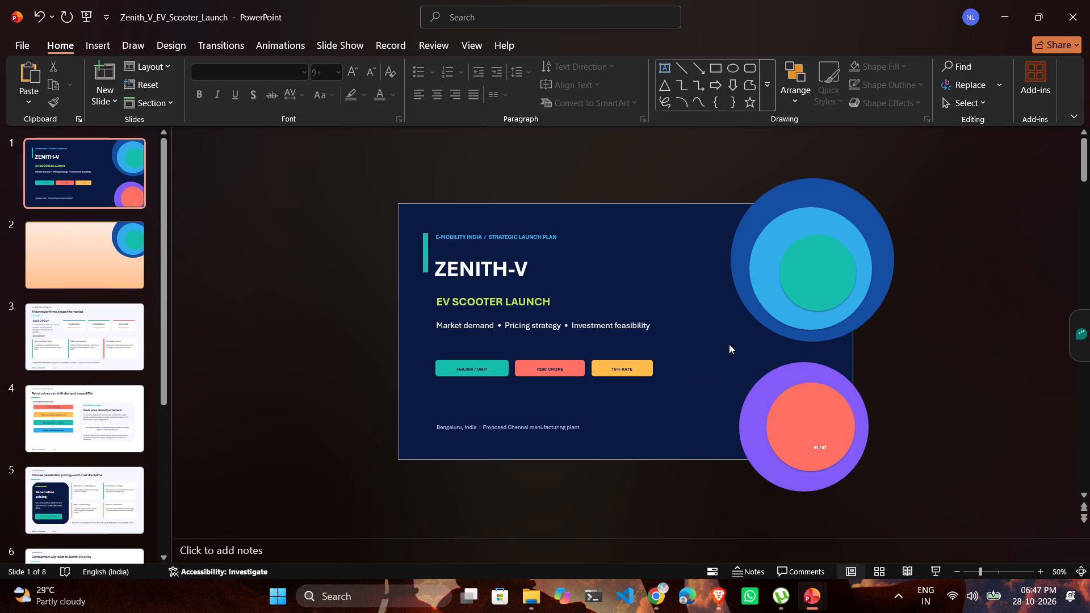
pyautogui.moveTo(713, 341); pyautogui.dragTo(891, 501)
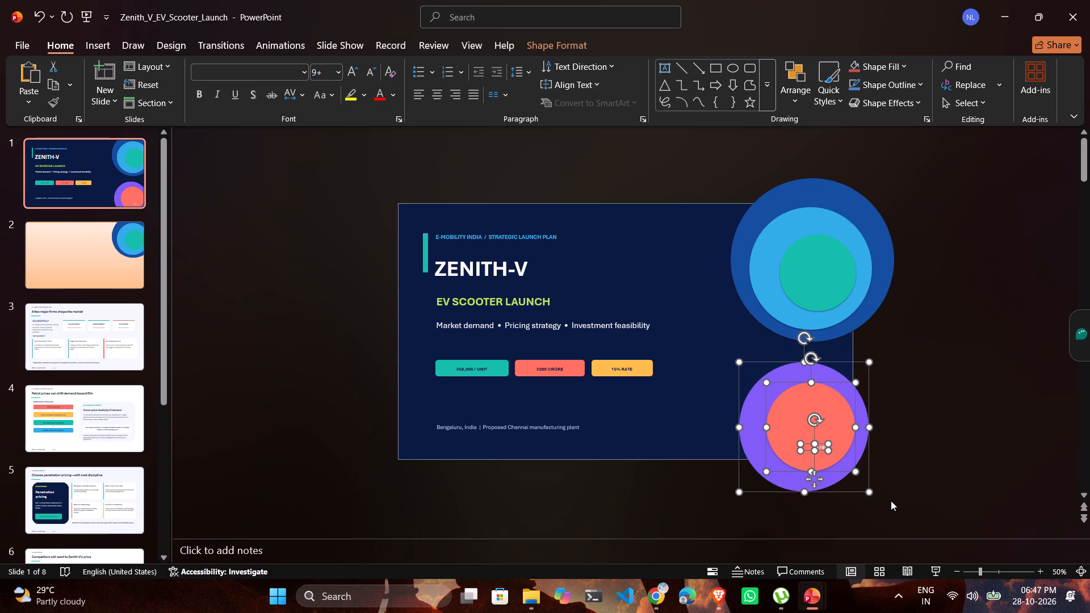
pyautogui.hotkey('ctrl', 'c')
pyautogui.hotkey('alt', 'Tab')
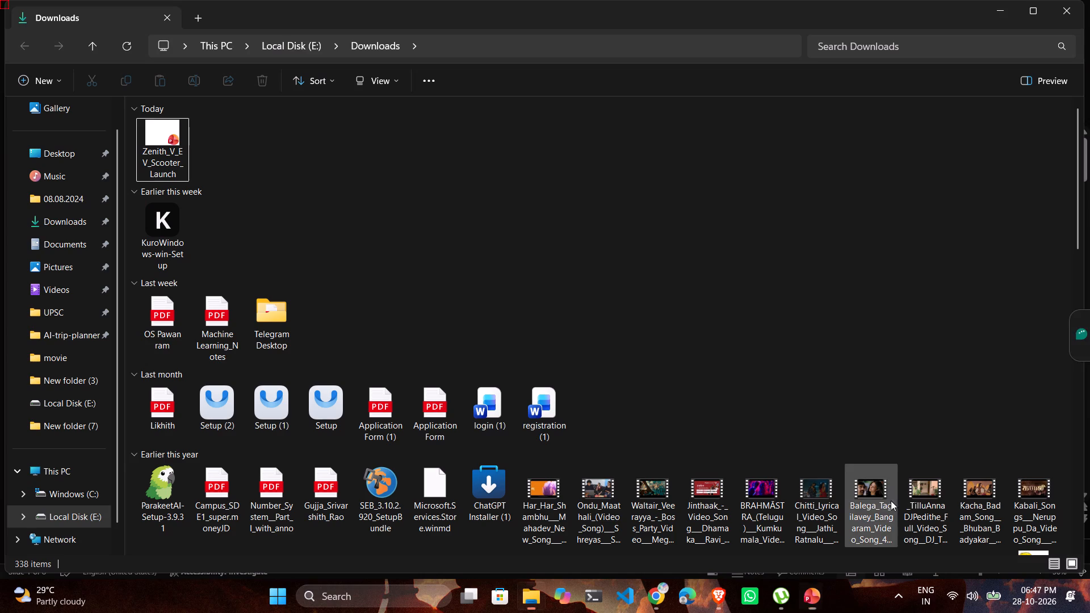
pyautogui.hotkey('alt', 'Tab')
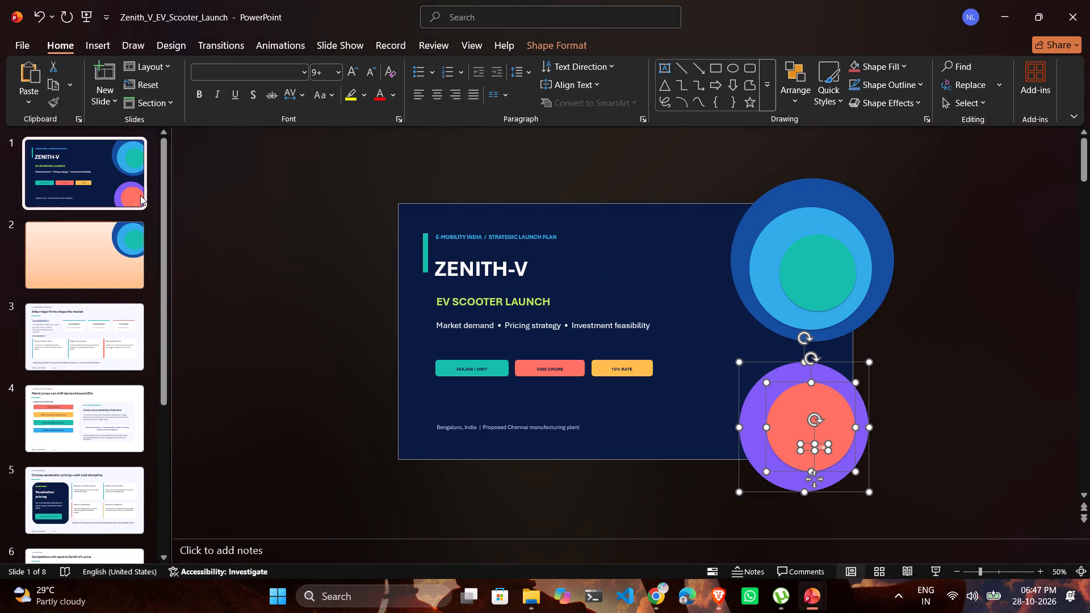
pyautogui.click(88, 261)
pyautogui.hotkey('ctrl', 'v')
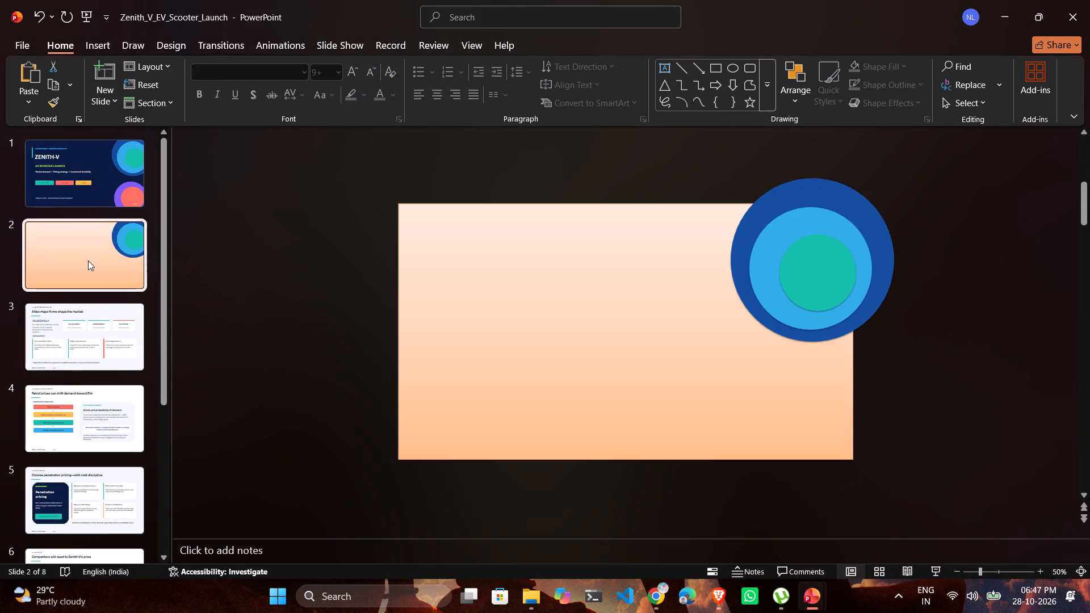
pyautogui.keyDown('ctrl'); pyautogui.click(88, 261); pyautogui.keyUp('ctrl')
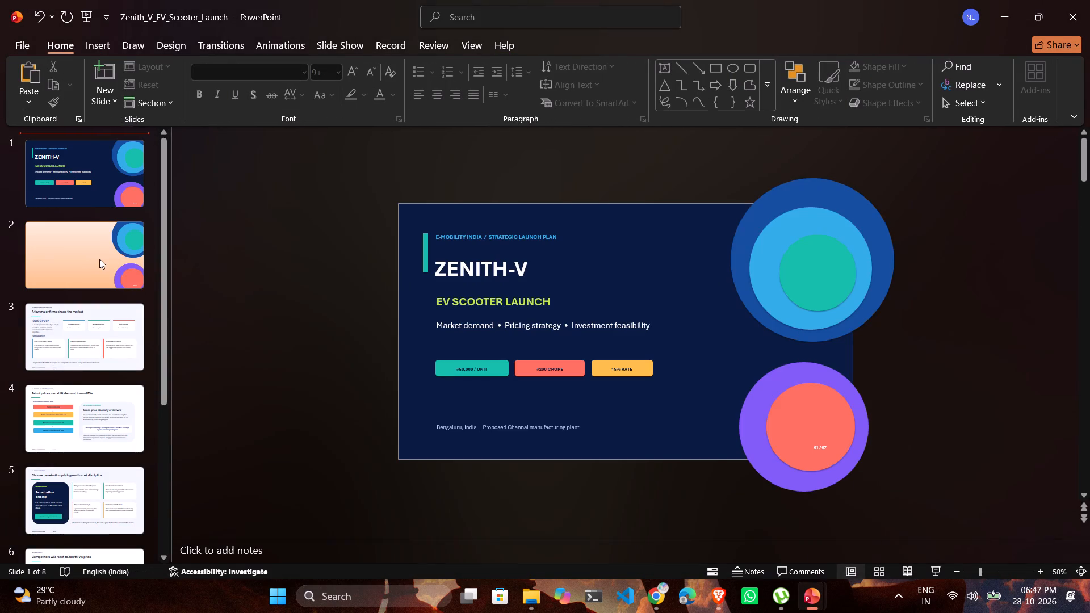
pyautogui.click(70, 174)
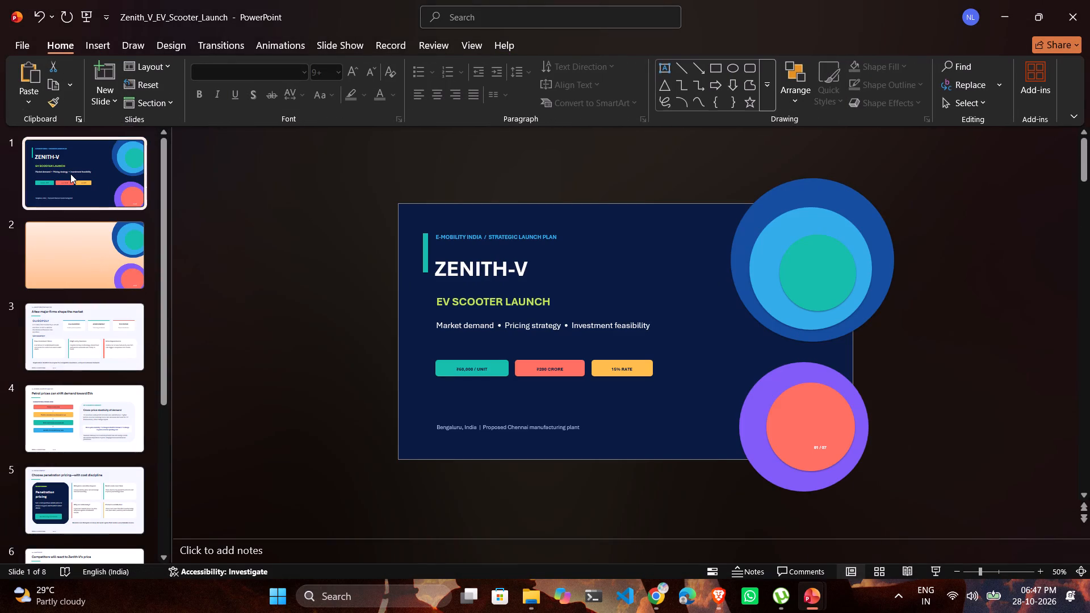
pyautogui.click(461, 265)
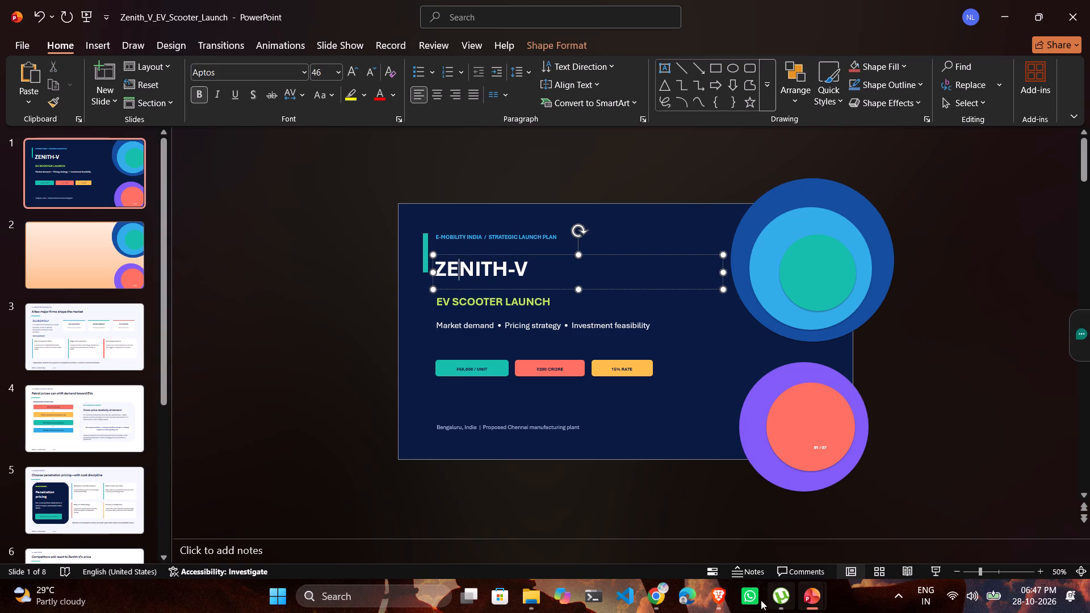
pyautogui.click(660, 602)
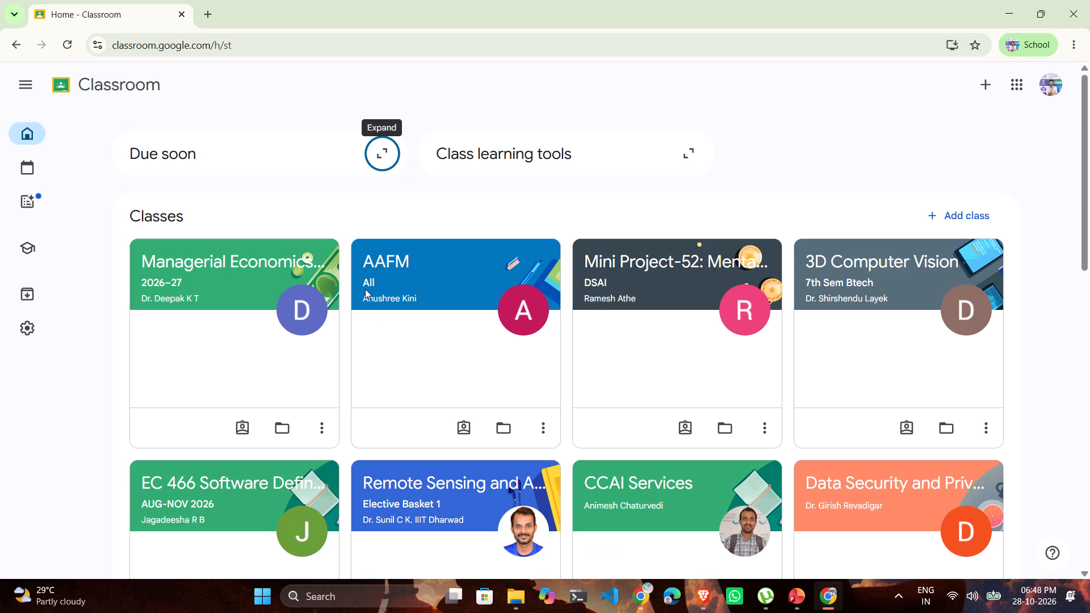
pyautogui.click(206, 260)
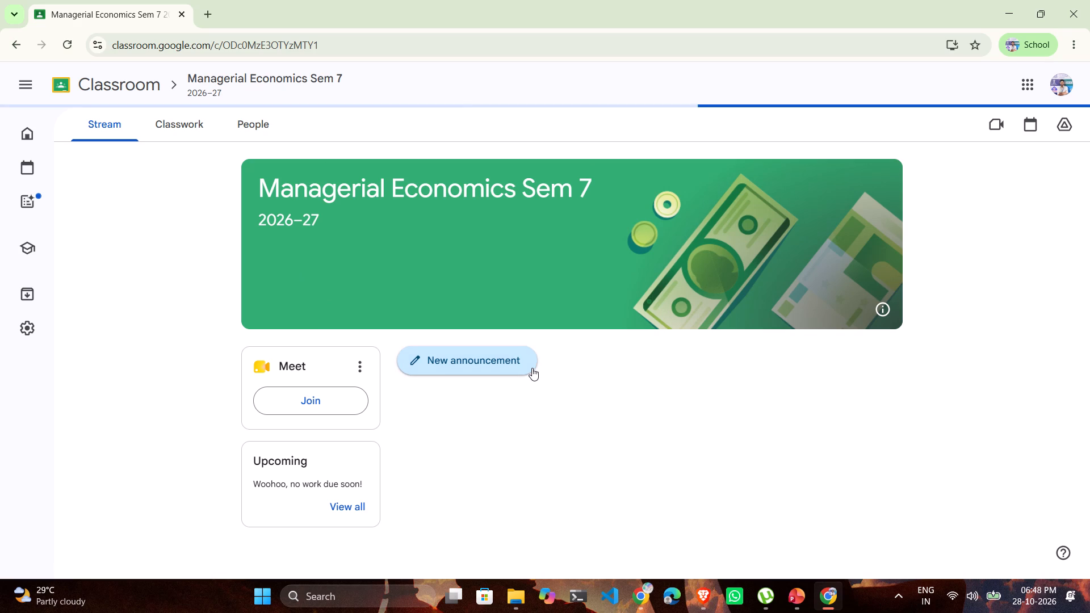
pyautogui.scroll(-2, 532, 368)
pyautogui.click(599, 423)
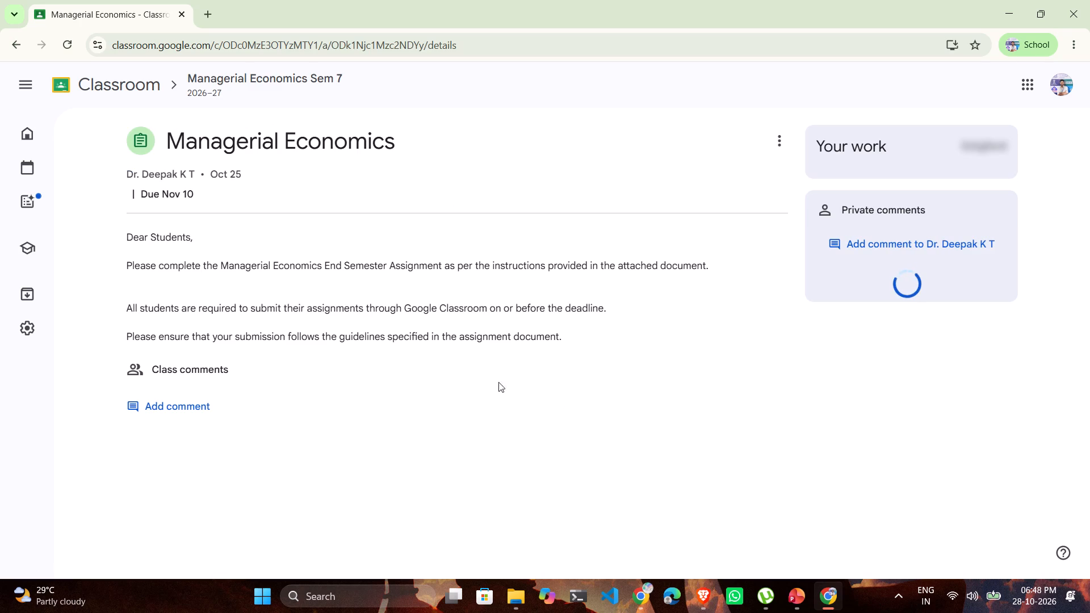
# Open the attached "01 - Managerial Economics - End Sem Project" PDF from the assignment.
pyautogui.click(228, 388)
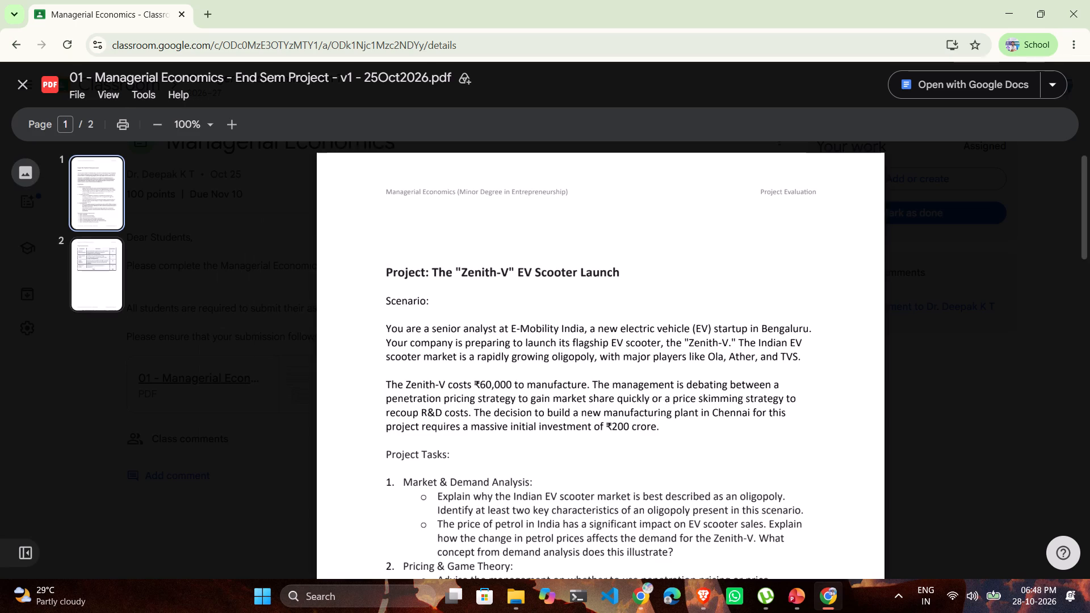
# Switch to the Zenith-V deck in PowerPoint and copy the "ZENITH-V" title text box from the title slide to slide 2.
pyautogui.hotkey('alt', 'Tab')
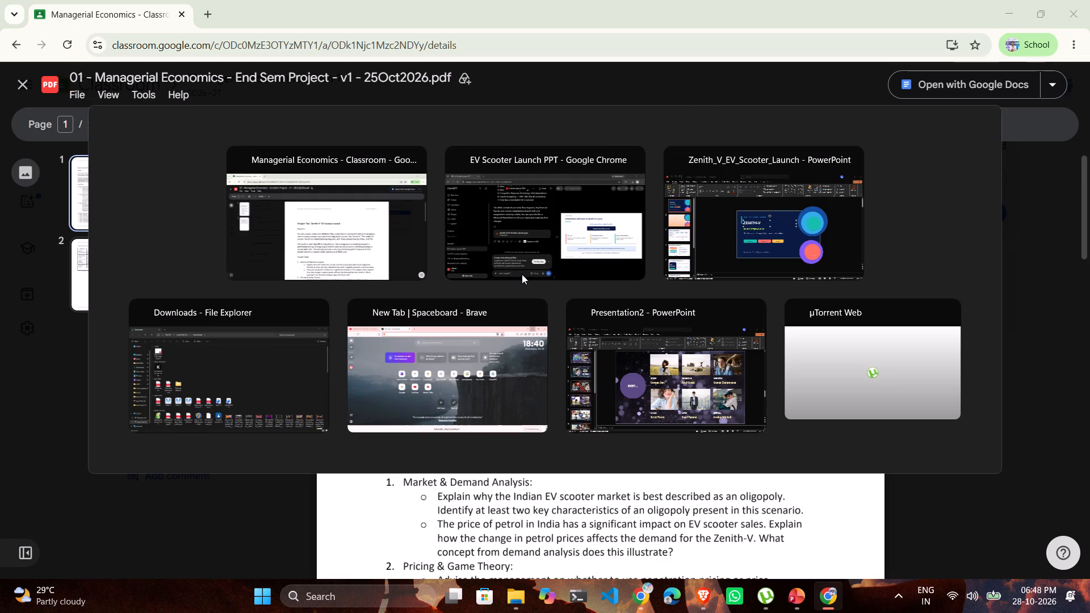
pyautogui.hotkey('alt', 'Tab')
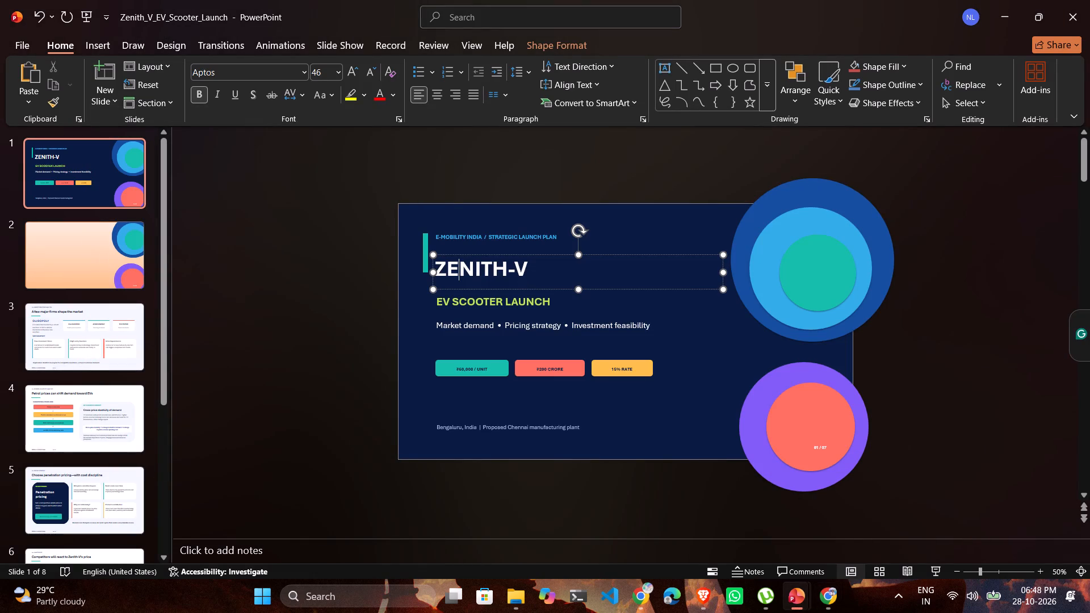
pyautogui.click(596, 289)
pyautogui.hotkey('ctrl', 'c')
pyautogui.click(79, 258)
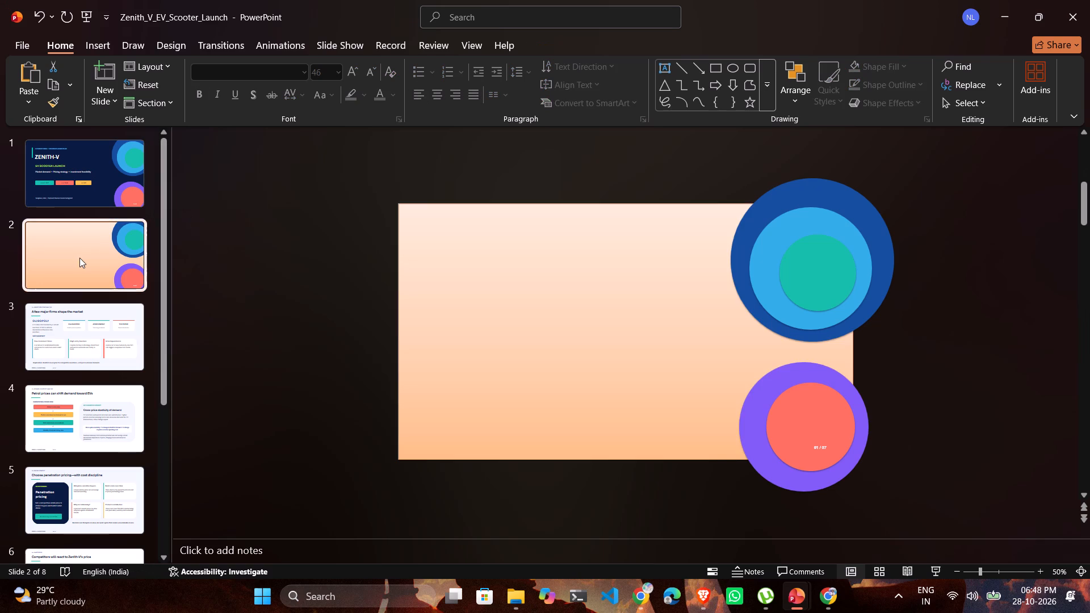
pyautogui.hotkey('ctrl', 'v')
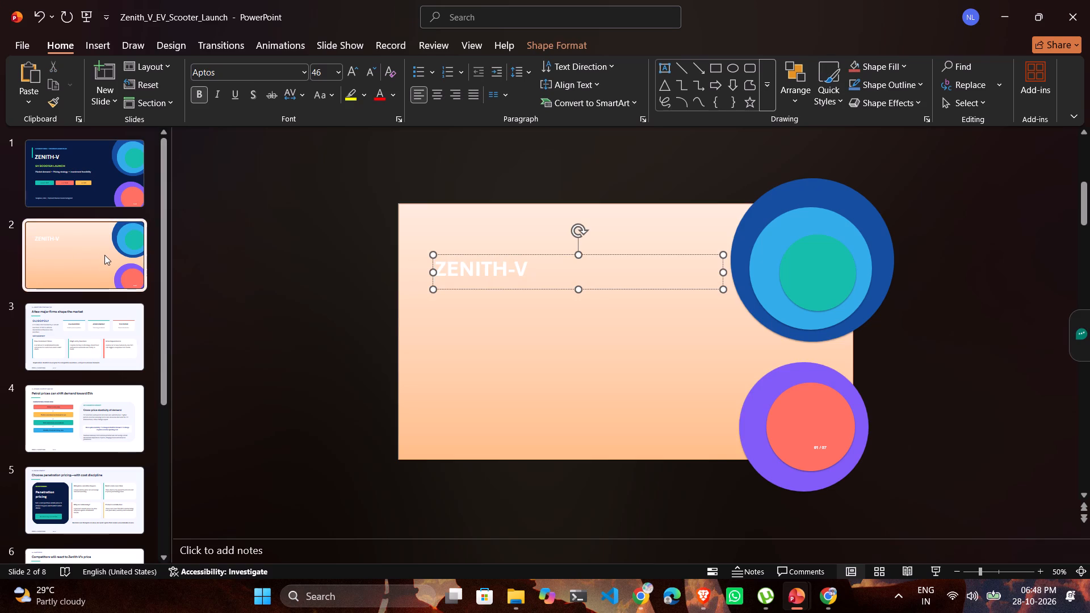
# Replace slide 2's "ZENITH-V" text box with copies of the title slide's teal accent bar and its teal, coral and yellow badges.
pyautogui.click(74, 184)
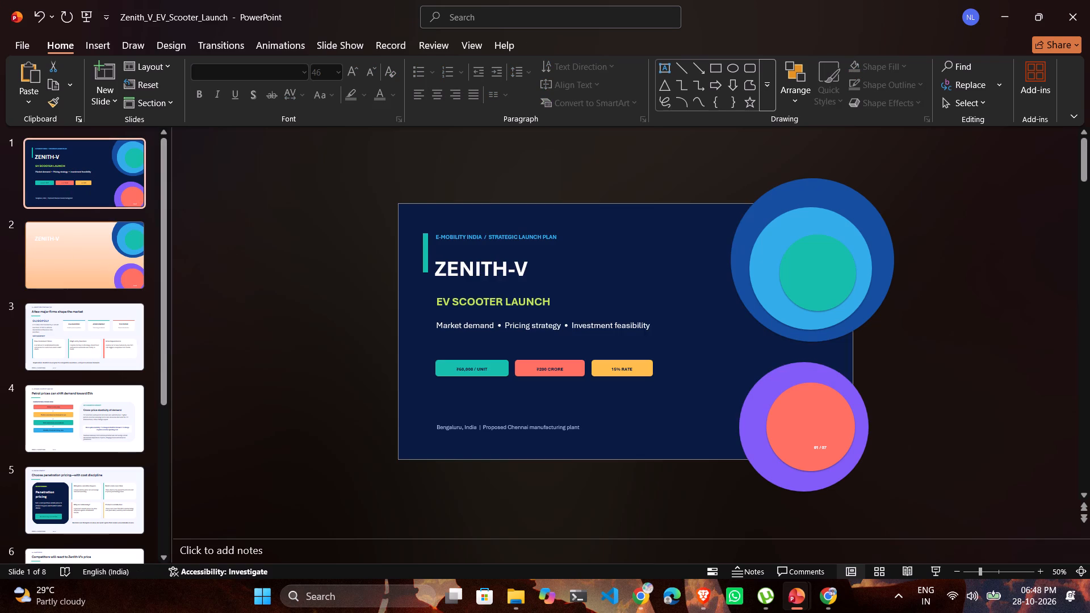
pyautogui.click(479, 236)
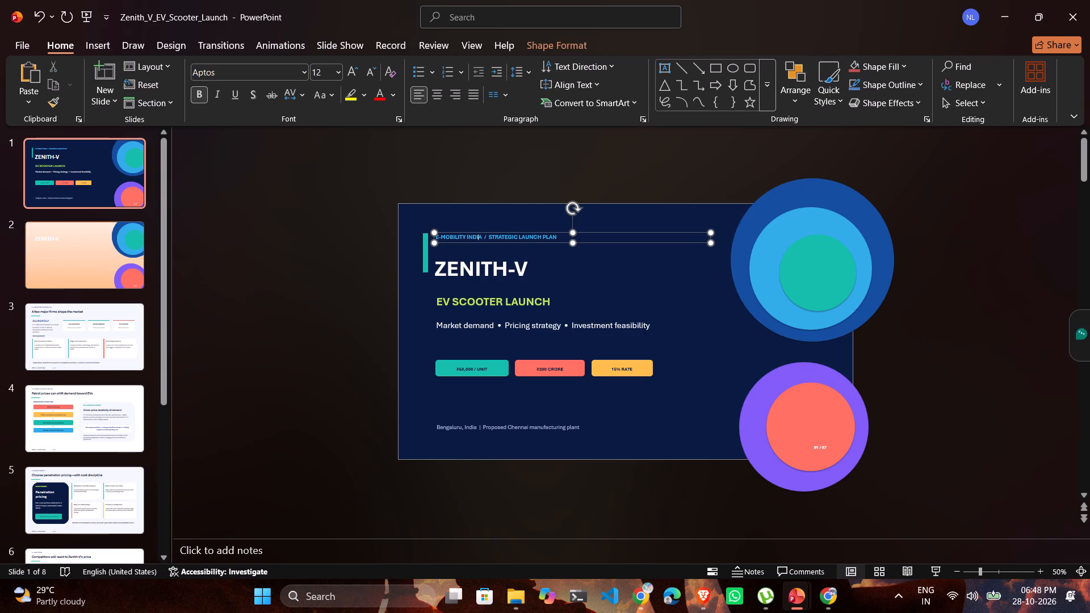
pyautogui.click(416, 215)
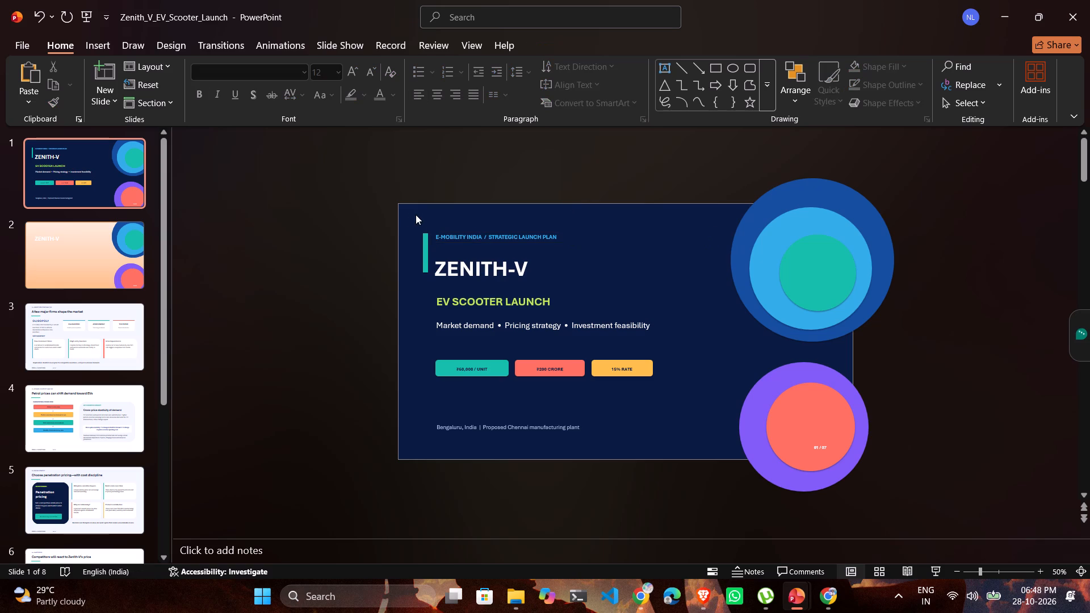
pyautogui.moveTo(416, 215); pyautogui.dragTo(451, 203)
pyautogui.click(451, 203)
pyautogui.moveTo(410, 207); pyautogui.dragTo(655, 399)
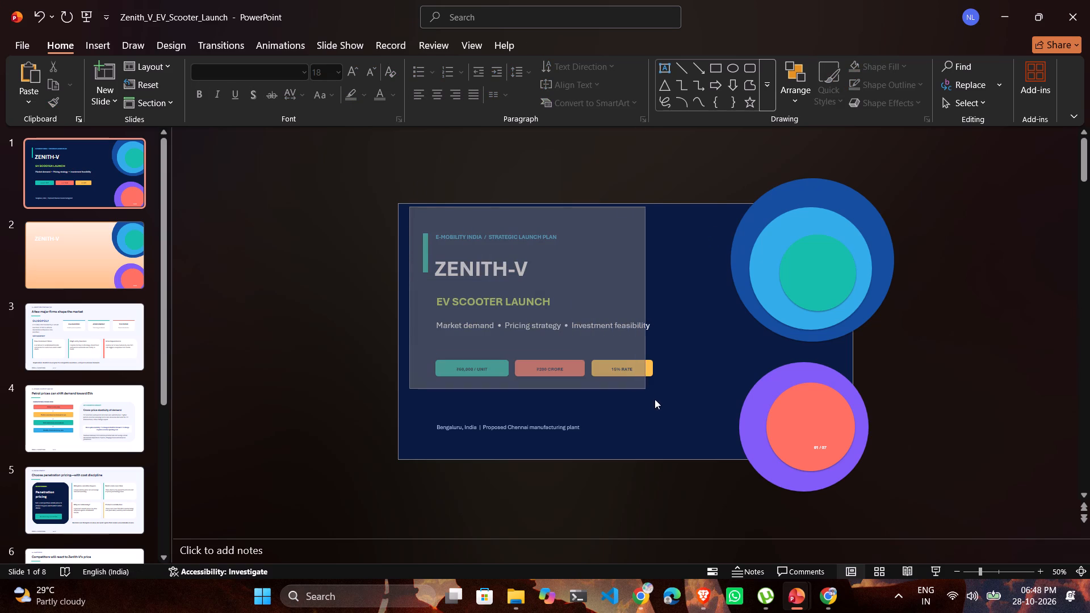
pyautogui.moveTo(655, 399); pyautogui.dragTo(701, 397)
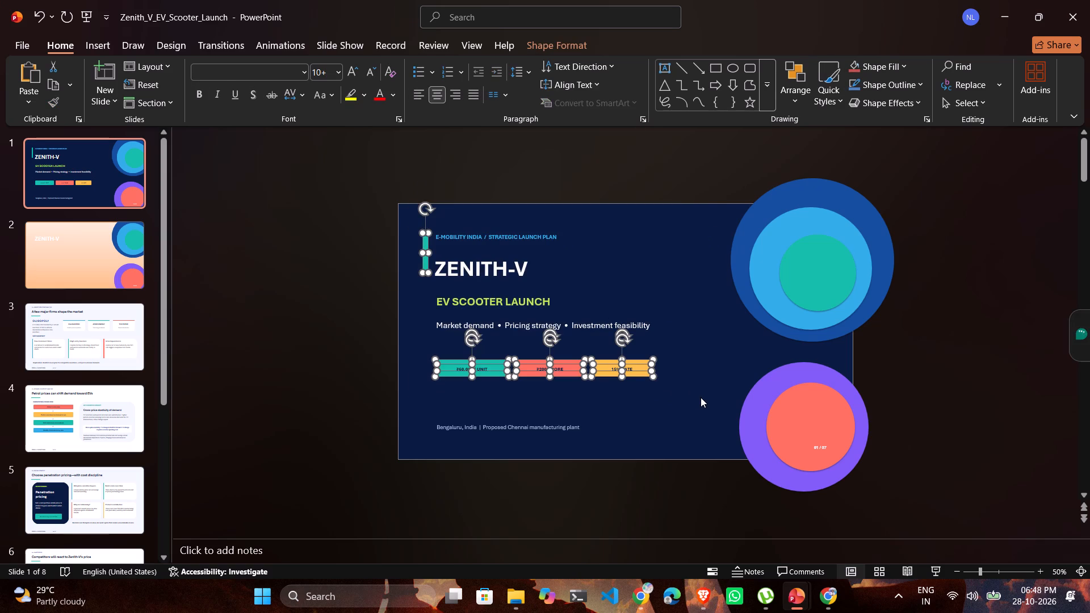
pyautogui.hotkey('ctrl', 'c')
pyautogui.click(53, 251)
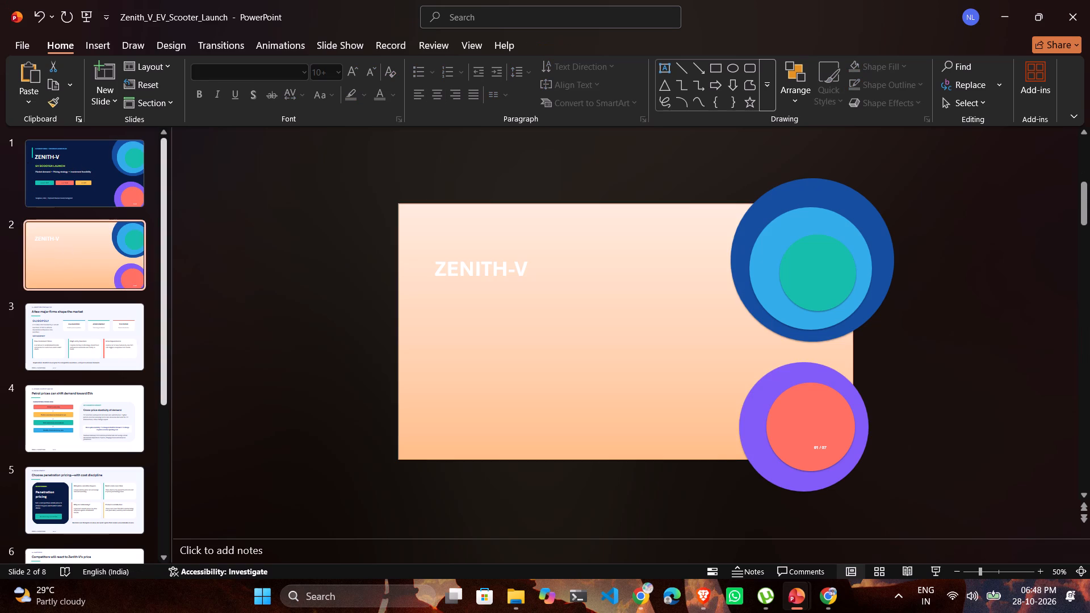
pyautogui.click(480, 272)
pyautogui.click(523, 288)
pyautogui.press('BackSpace')
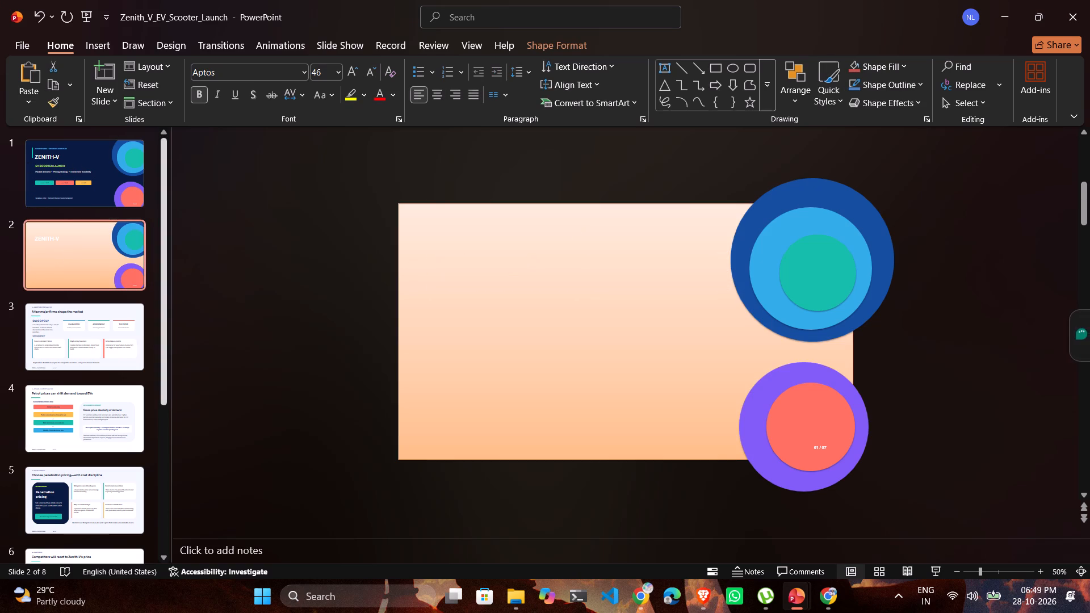
pyautogui.hotkey('ctrl', 'v')
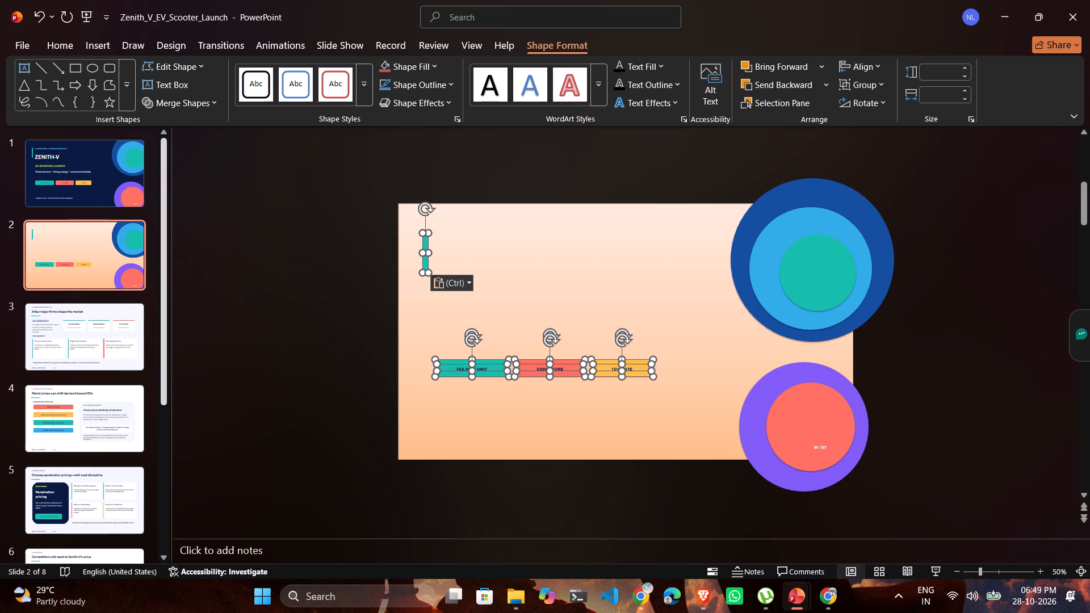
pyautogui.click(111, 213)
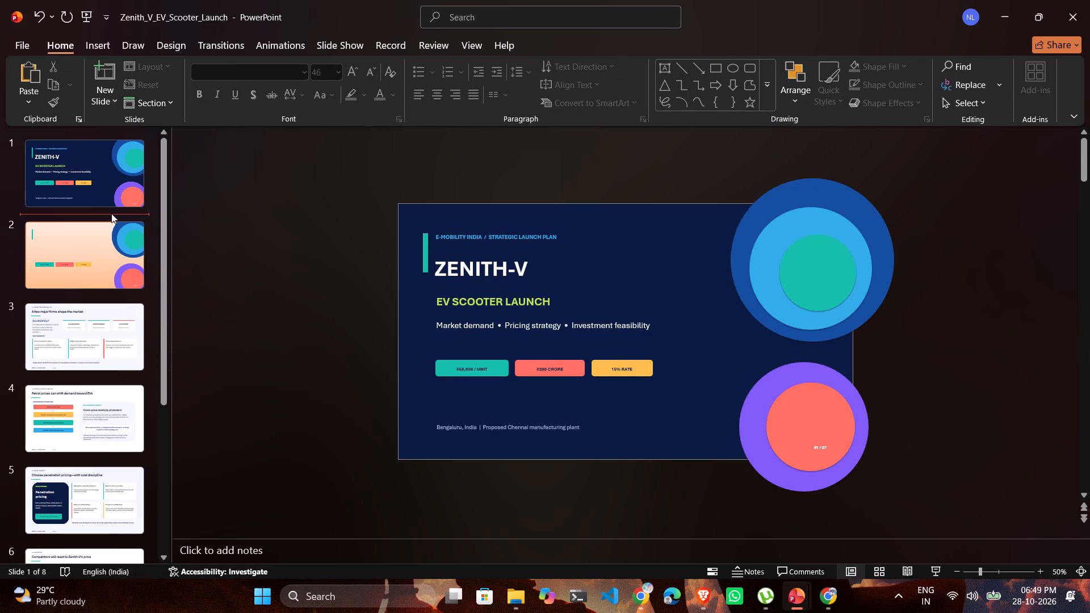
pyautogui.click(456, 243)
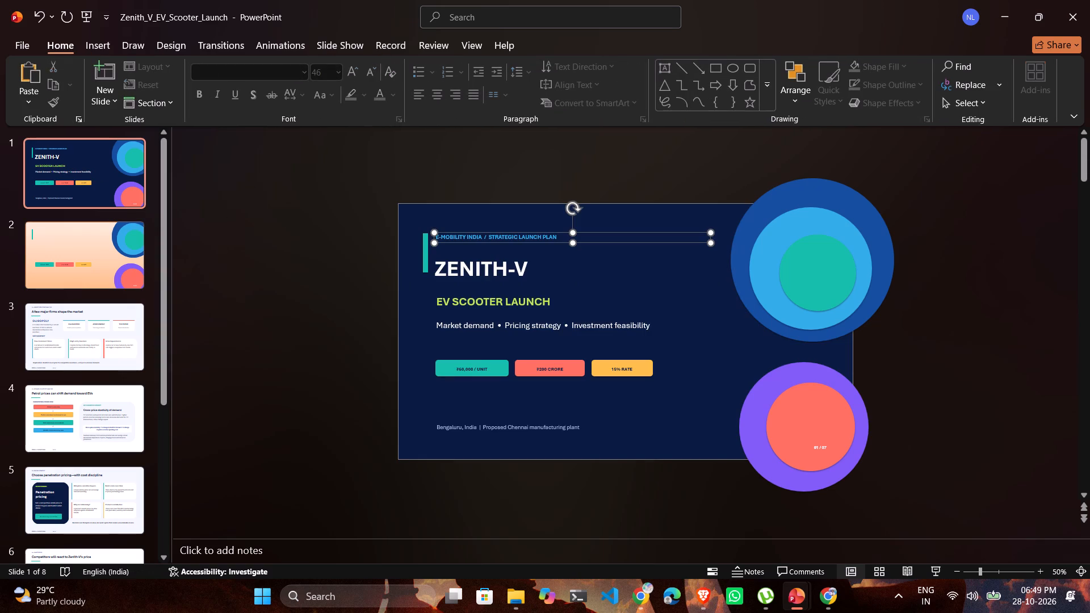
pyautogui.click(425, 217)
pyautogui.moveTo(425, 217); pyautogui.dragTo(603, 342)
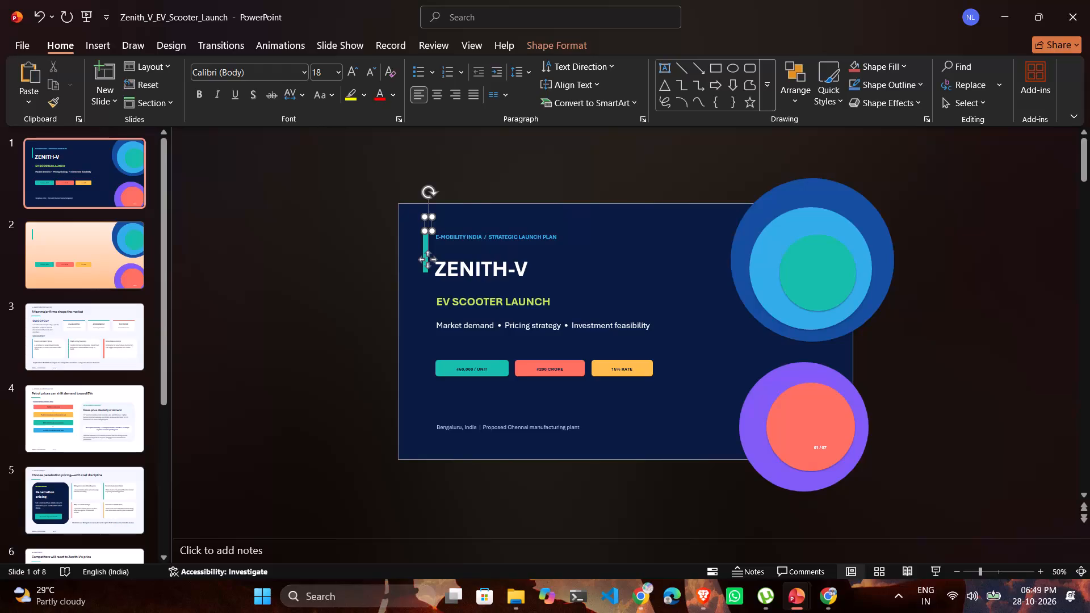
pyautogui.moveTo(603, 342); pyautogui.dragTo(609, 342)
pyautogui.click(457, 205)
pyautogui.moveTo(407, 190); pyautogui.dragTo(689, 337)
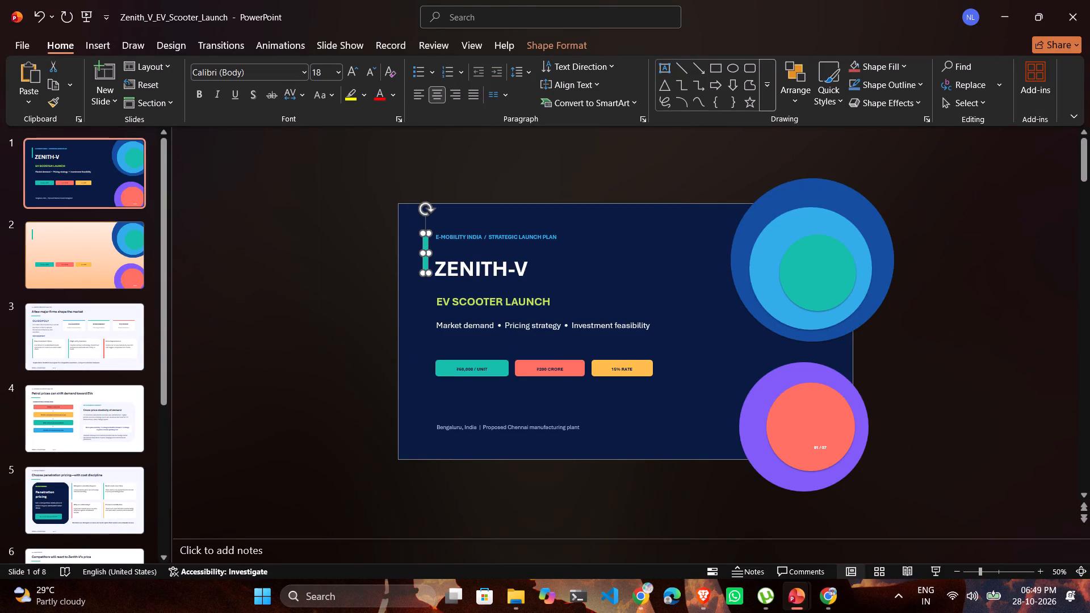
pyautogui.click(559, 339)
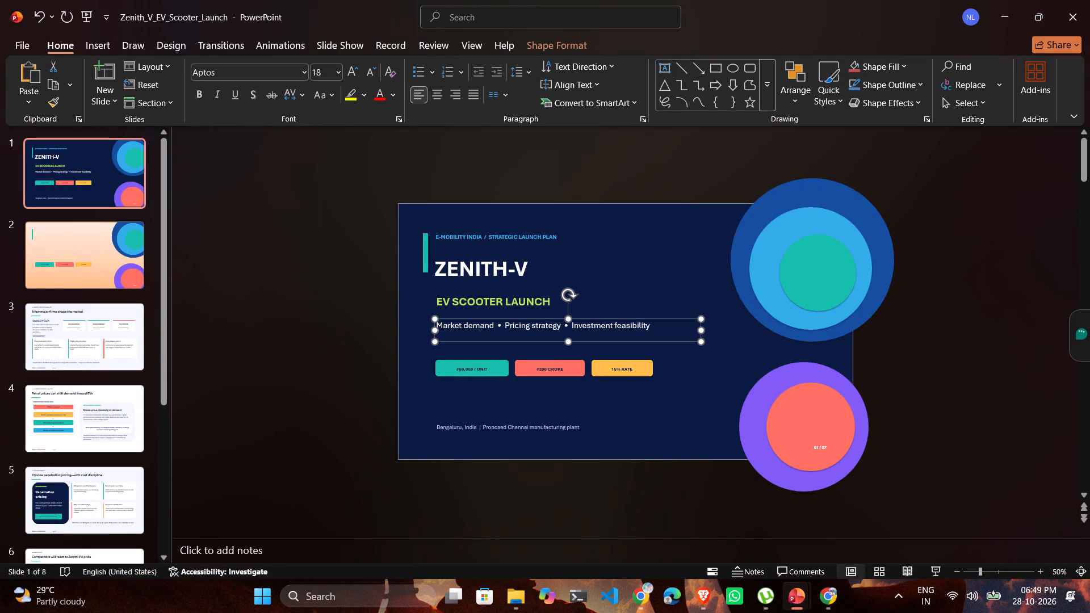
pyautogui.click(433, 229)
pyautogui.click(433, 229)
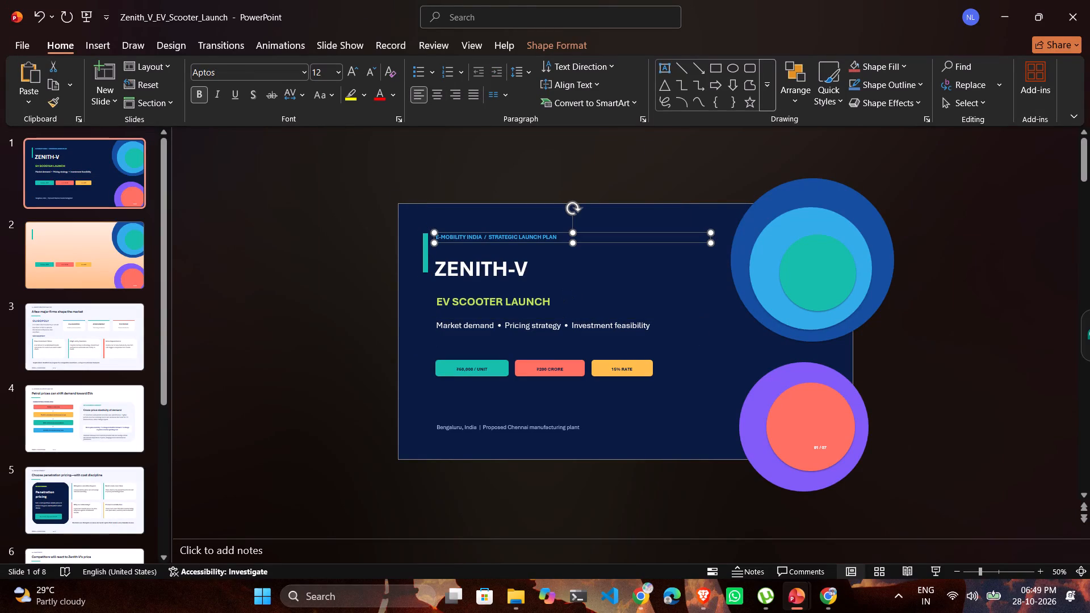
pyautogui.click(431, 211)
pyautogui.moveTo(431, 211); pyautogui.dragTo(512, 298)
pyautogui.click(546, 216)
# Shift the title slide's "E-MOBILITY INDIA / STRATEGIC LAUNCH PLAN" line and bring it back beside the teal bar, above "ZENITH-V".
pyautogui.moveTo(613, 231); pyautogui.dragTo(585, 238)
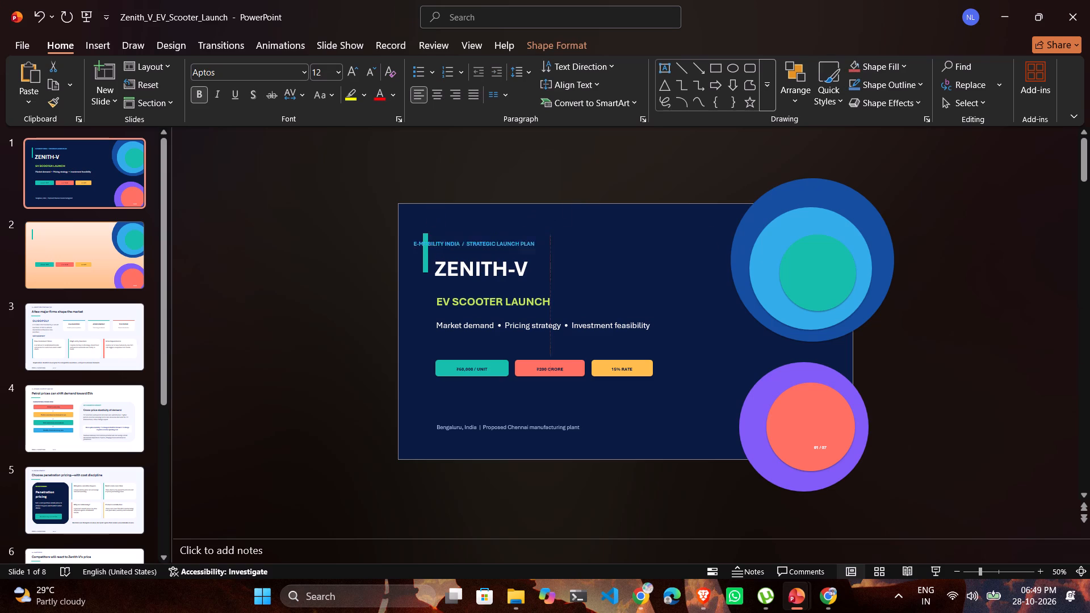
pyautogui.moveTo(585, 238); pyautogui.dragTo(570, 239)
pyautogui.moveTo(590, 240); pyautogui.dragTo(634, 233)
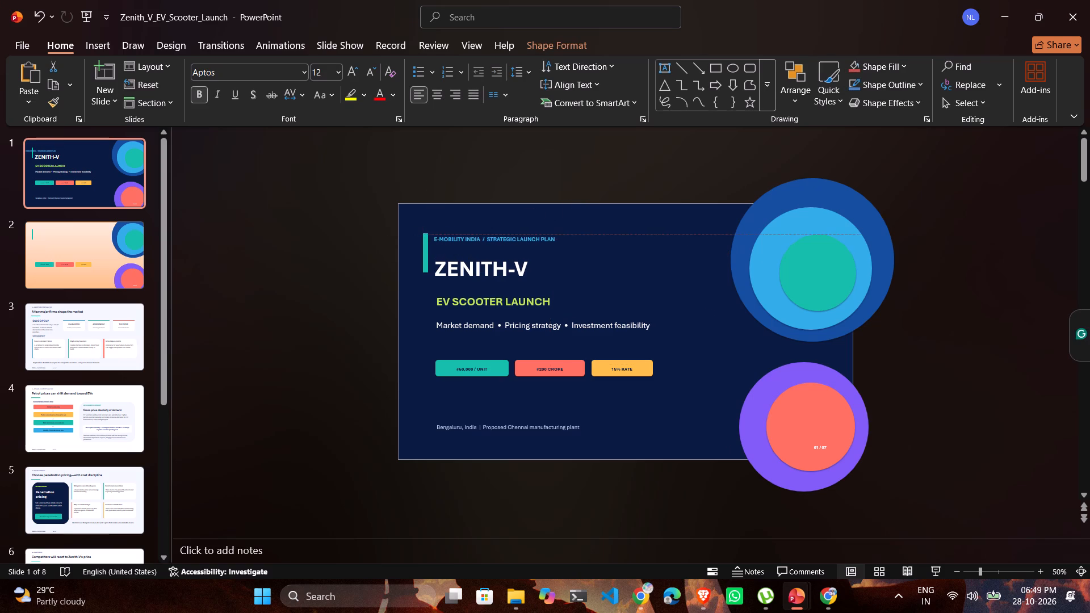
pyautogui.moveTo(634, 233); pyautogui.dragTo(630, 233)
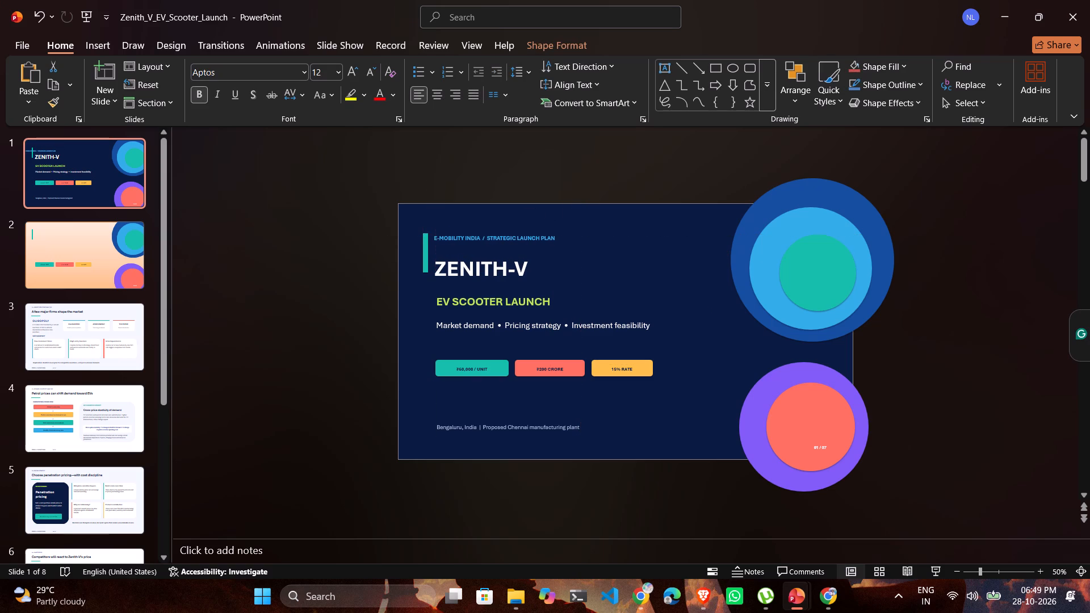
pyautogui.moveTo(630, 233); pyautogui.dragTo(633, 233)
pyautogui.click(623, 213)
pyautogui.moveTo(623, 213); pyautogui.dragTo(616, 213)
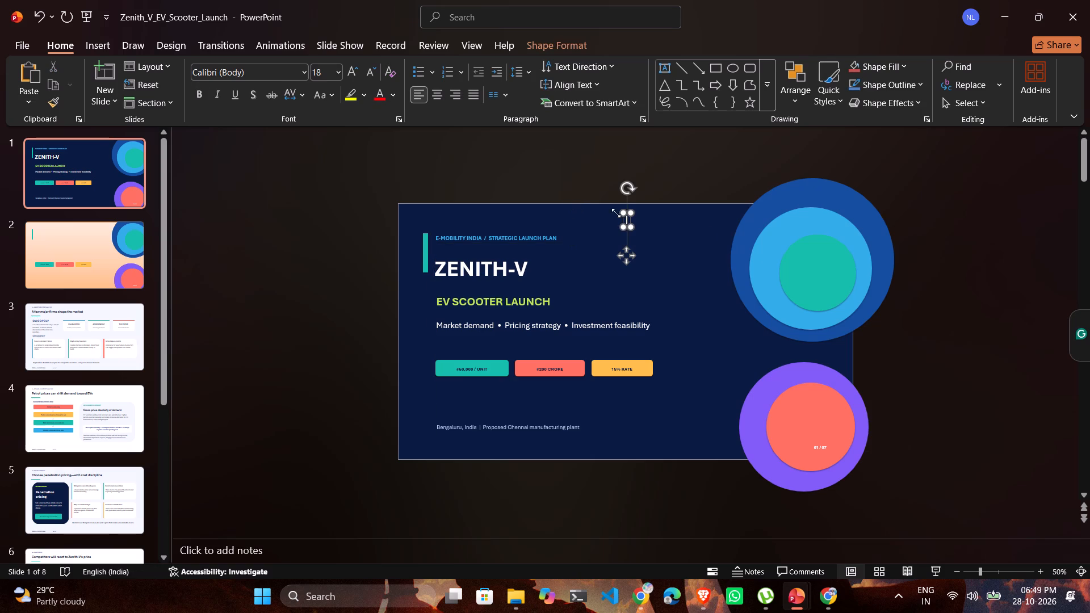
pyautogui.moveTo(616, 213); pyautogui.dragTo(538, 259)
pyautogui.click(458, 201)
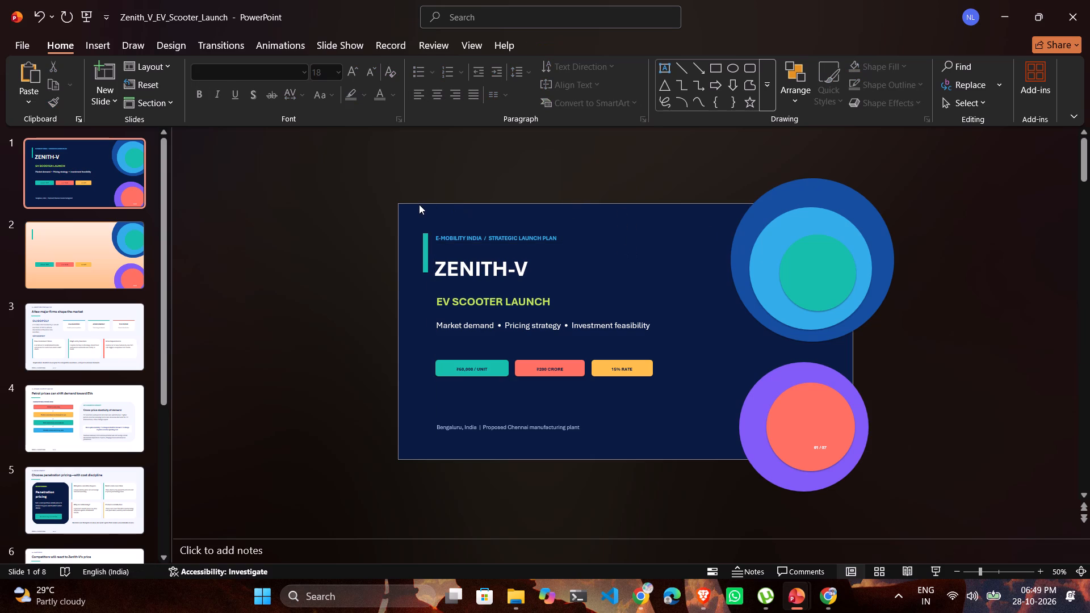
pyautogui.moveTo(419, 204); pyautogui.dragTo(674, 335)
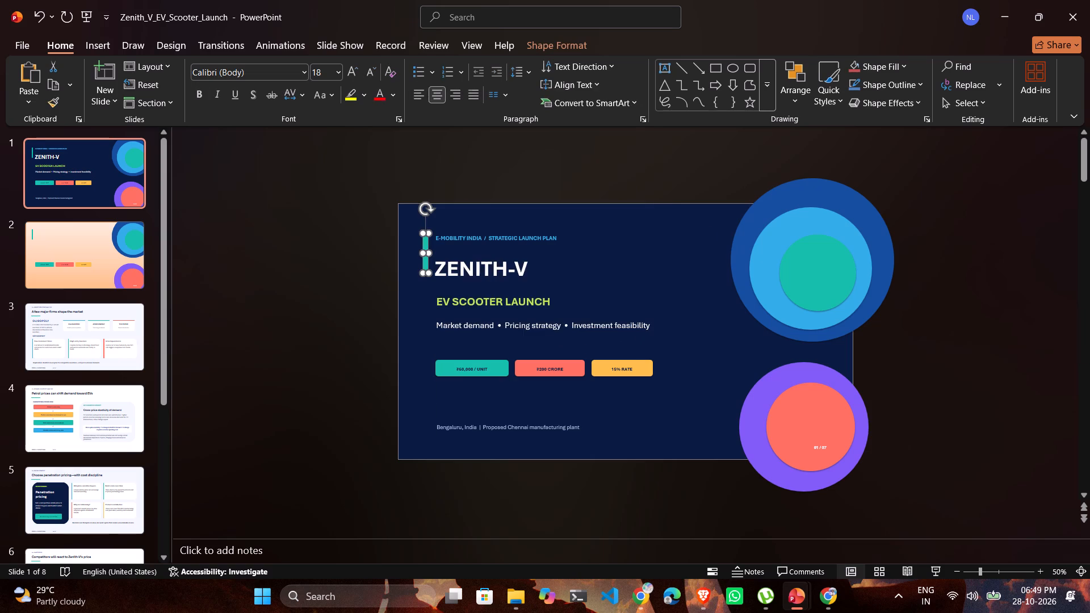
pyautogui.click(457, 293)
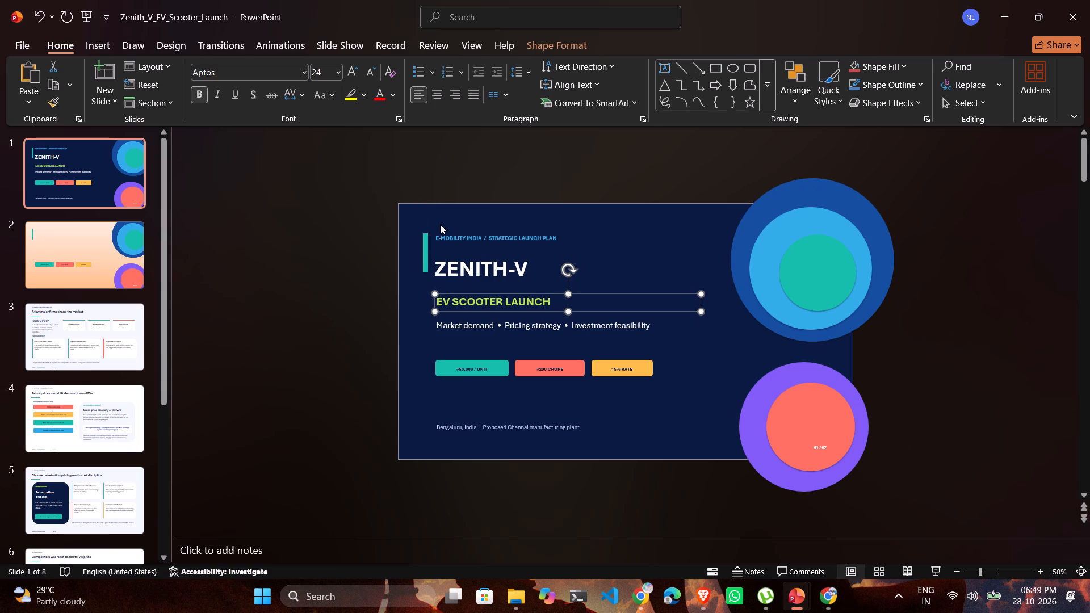
# Copy the "E-MOBILITY INDIA / STRATEGIC LAUNCH PLAN" text box from the title slide to slide 2, beside the teal bar.
pyautogui.click(440, 224)
pyautogui.click(452, 232)
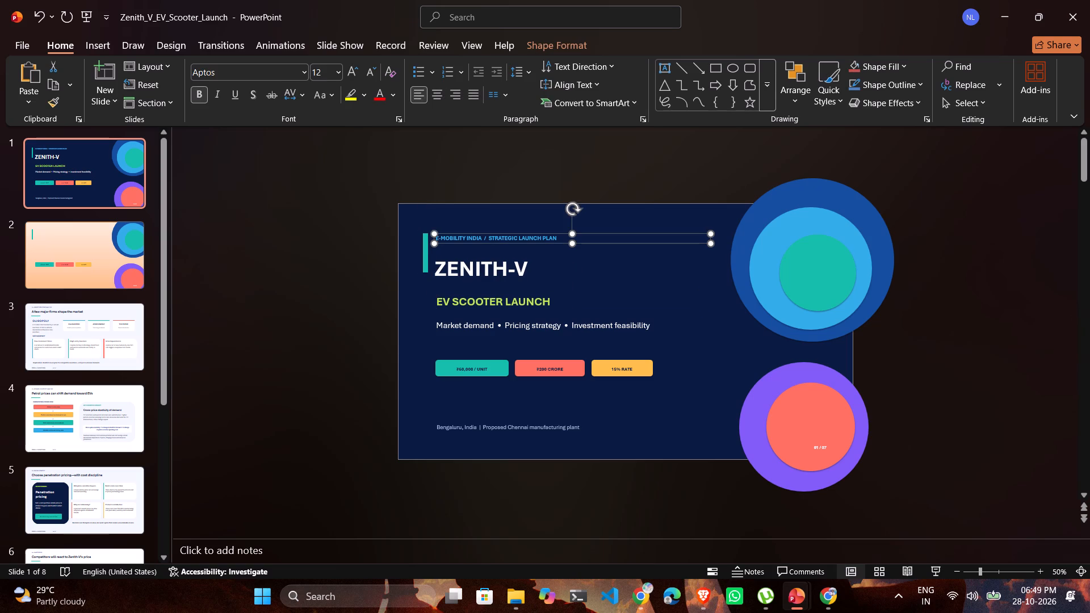
pyautogui.hotkey('ctrl', 'c')
pyautogui.hotkey('alt', 'Tab')
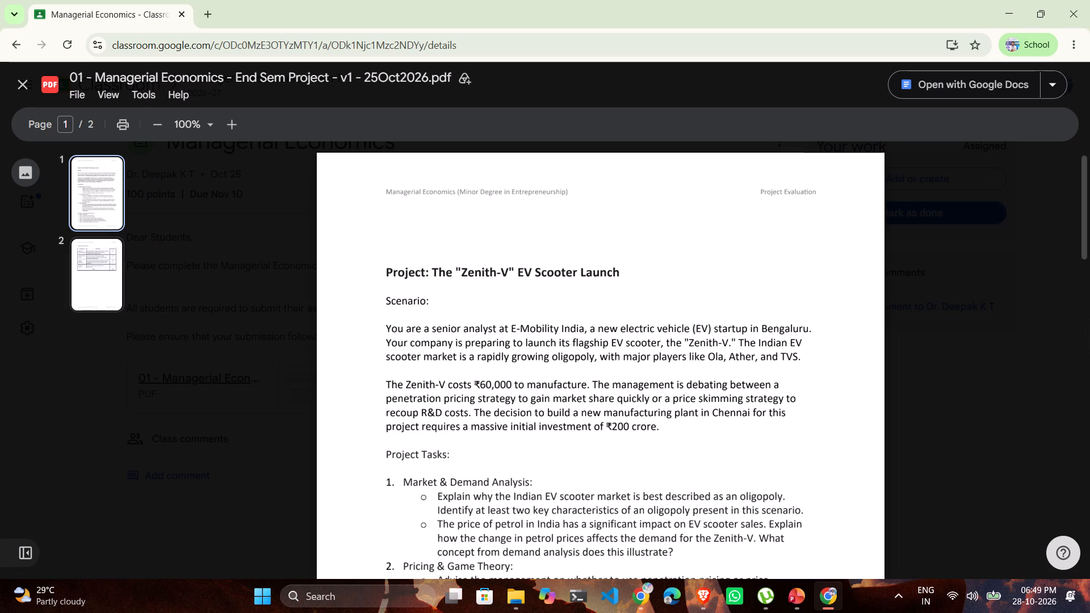
pyautogui.press('v')
pyautogui.hotkey('alt', 'Tab')
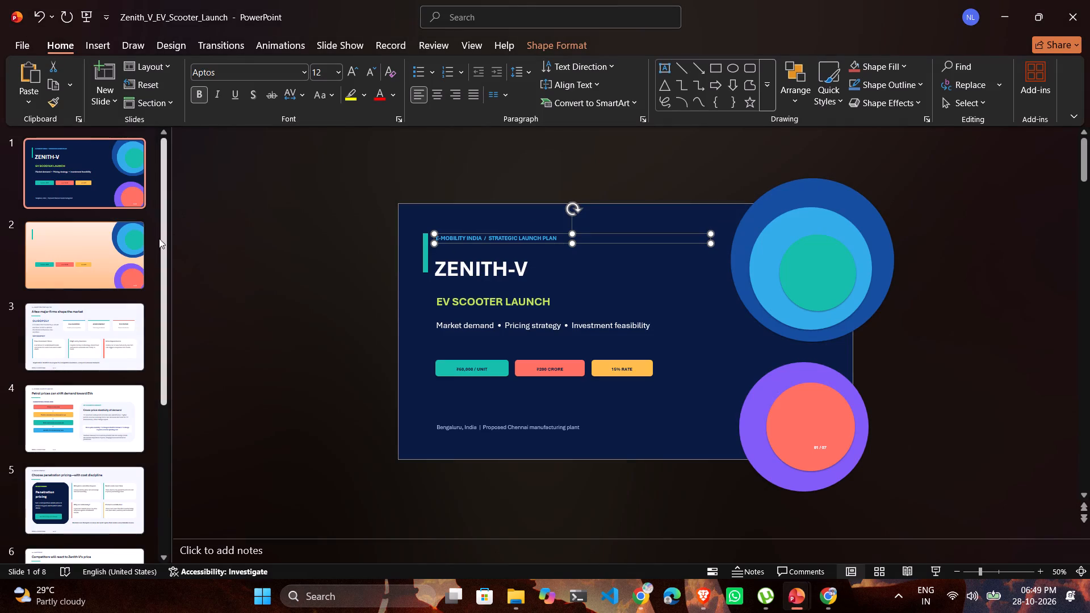
pyautogui.click(130, 264)
pyautogui.hotkey('ctrl', 'v')
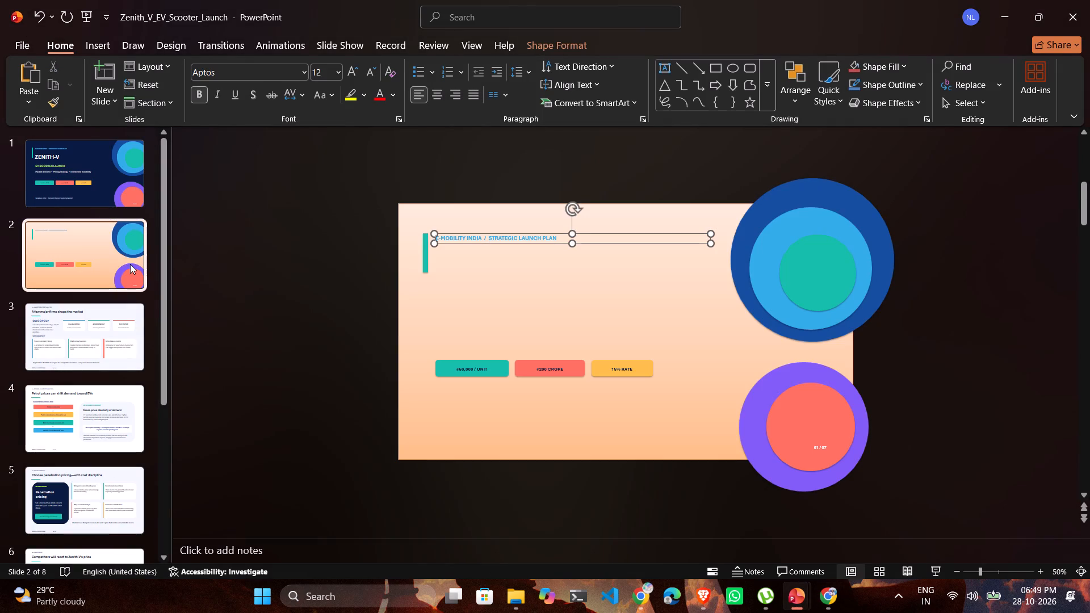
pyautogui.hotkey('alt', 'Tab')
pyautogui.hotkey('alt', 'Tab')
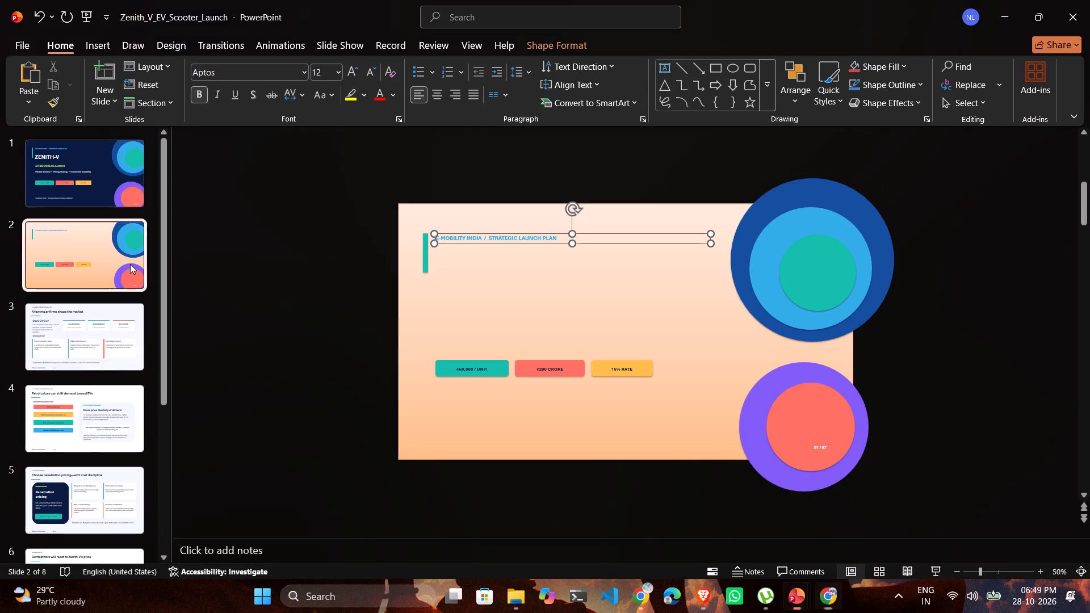
# Copy the "ZENITH-V" text box from the title slide to slide 2, below the "E-MOBILITY INDIA / STRATEGIC LAUNCH PLAN" line.
pyautogui.click(114, 170)
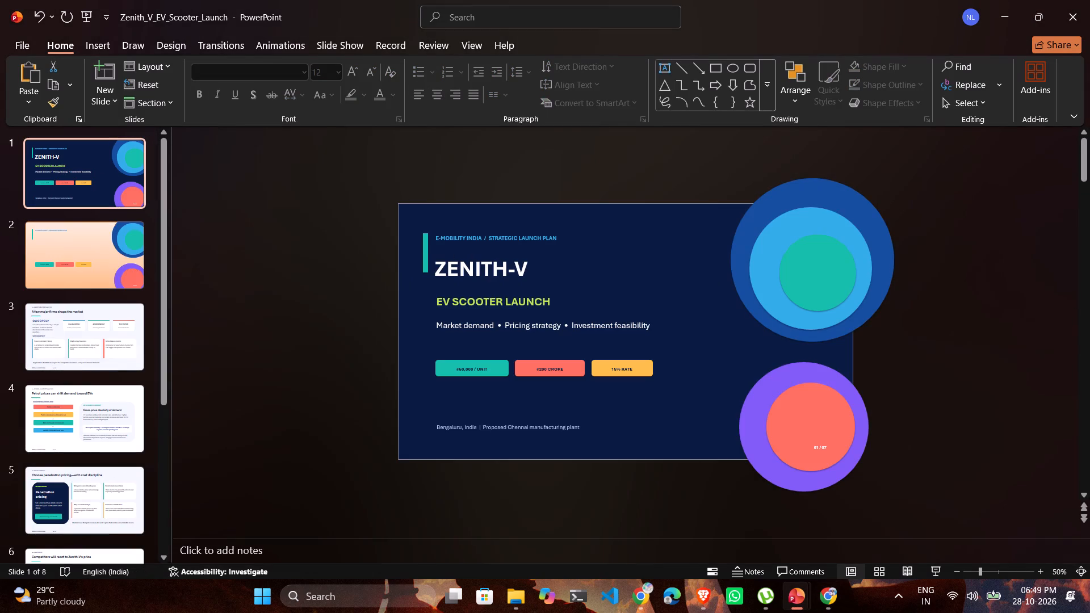
pyautogui.click(463, 256)
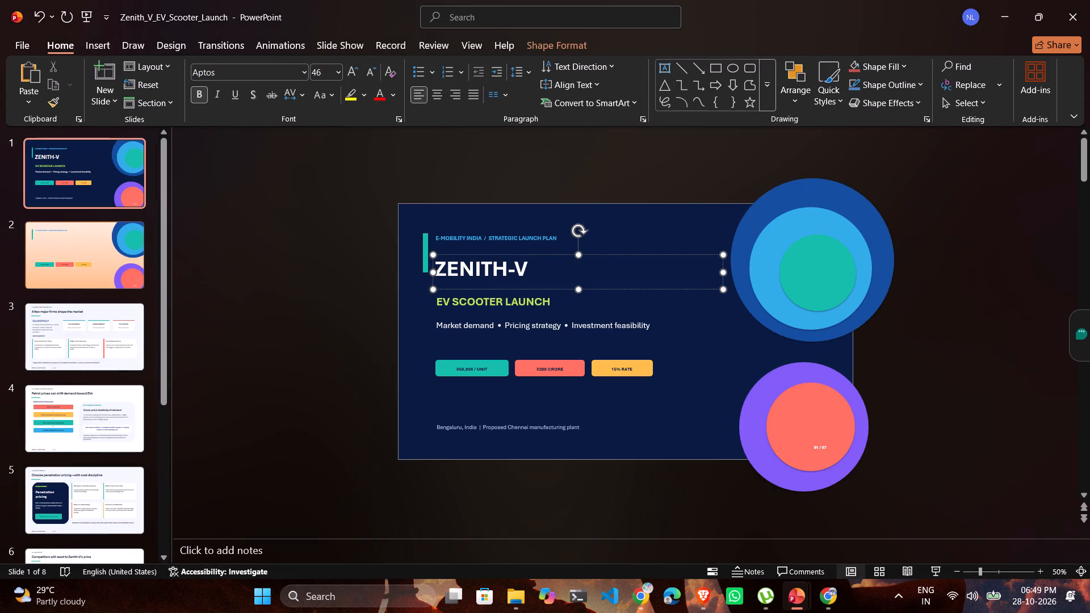
pyautogui.click(464, 251)
pyautogui.hotkey('ctrl', 'c')
pyautogui.click(112, 255)
pyautogui.hotkey('ctrl', 'v')
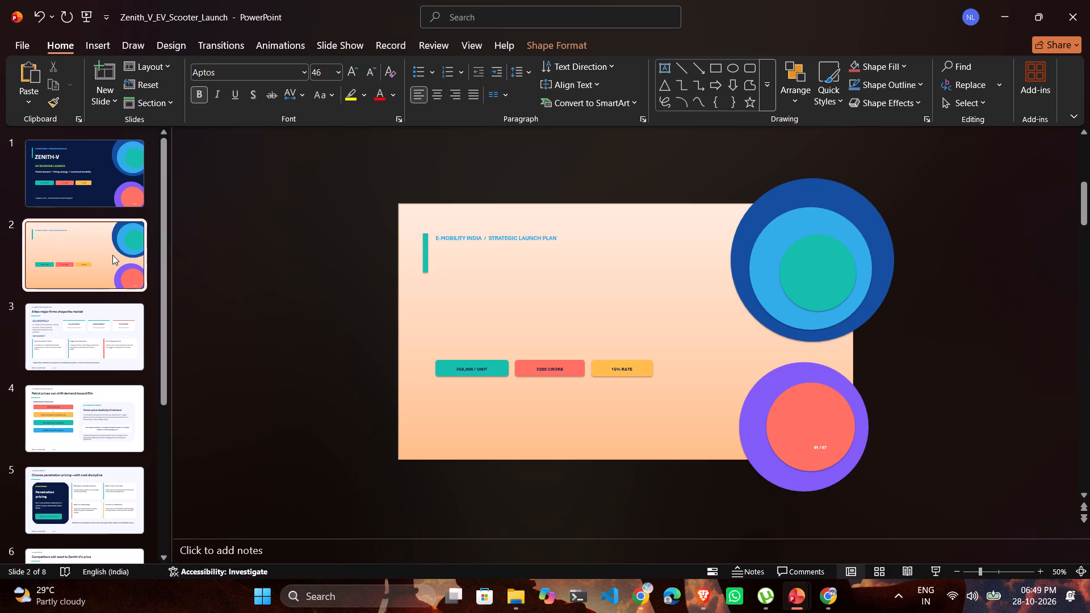
# Copy the "EV SCOOTER LAUNCH" text box from the title slide to slide 2, below "ZENITH-V".
pyautogui.click(111, 152)
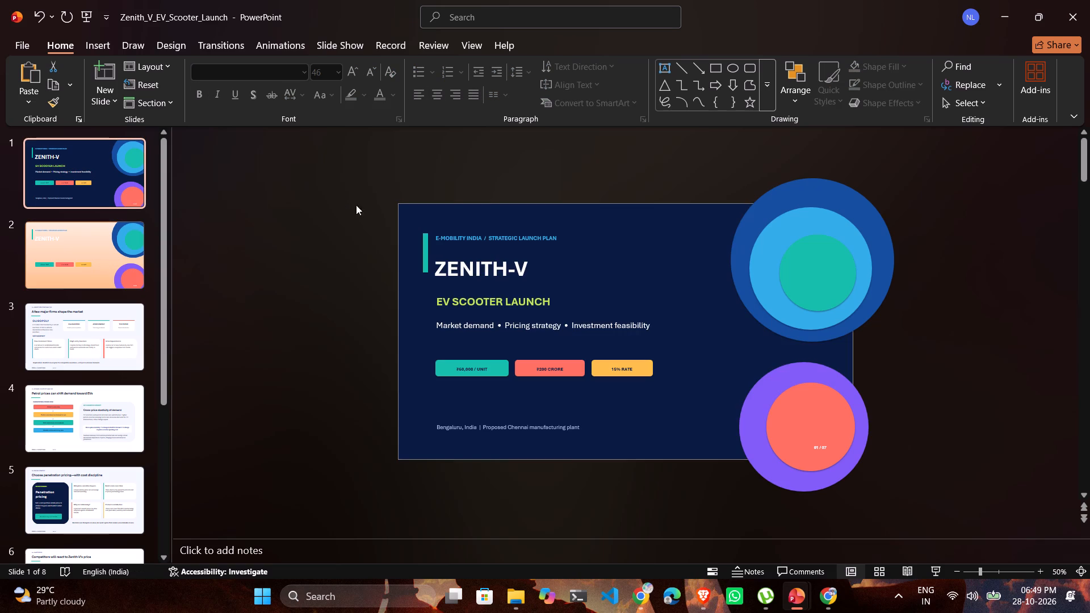
pyautogui.click(455, 298)
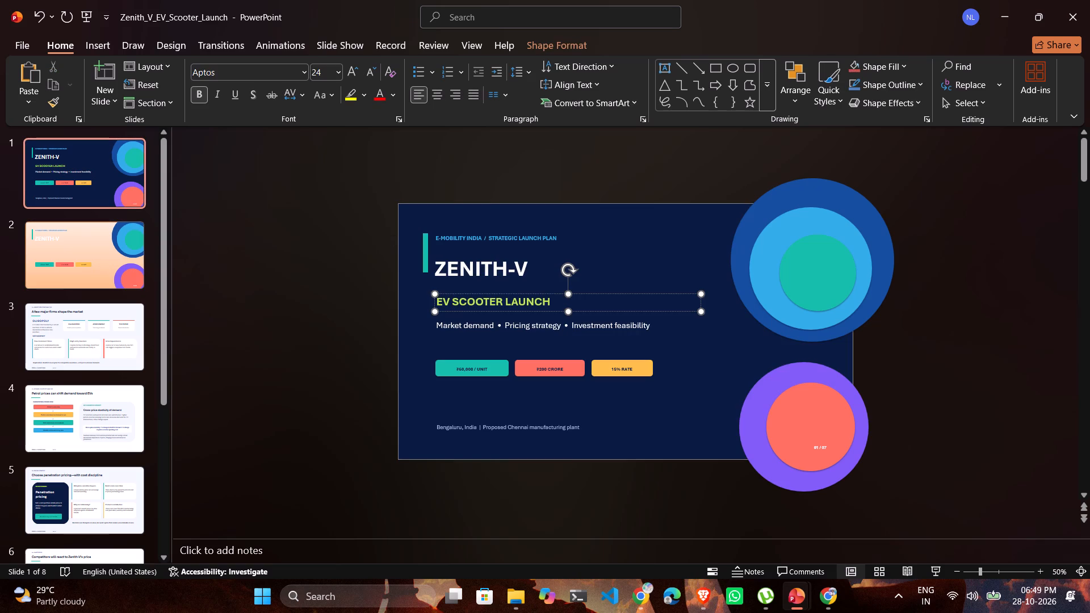
pyautogui.click(446, 293)
pyautogui.hotkey('ctrl', 'c')
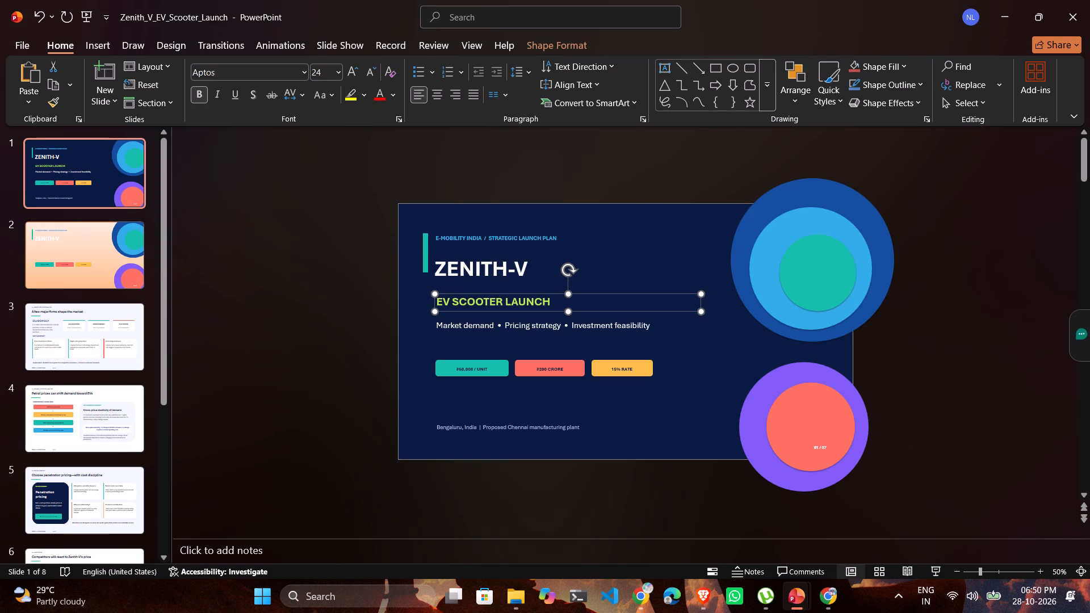
pyautogui.click(68, 222)
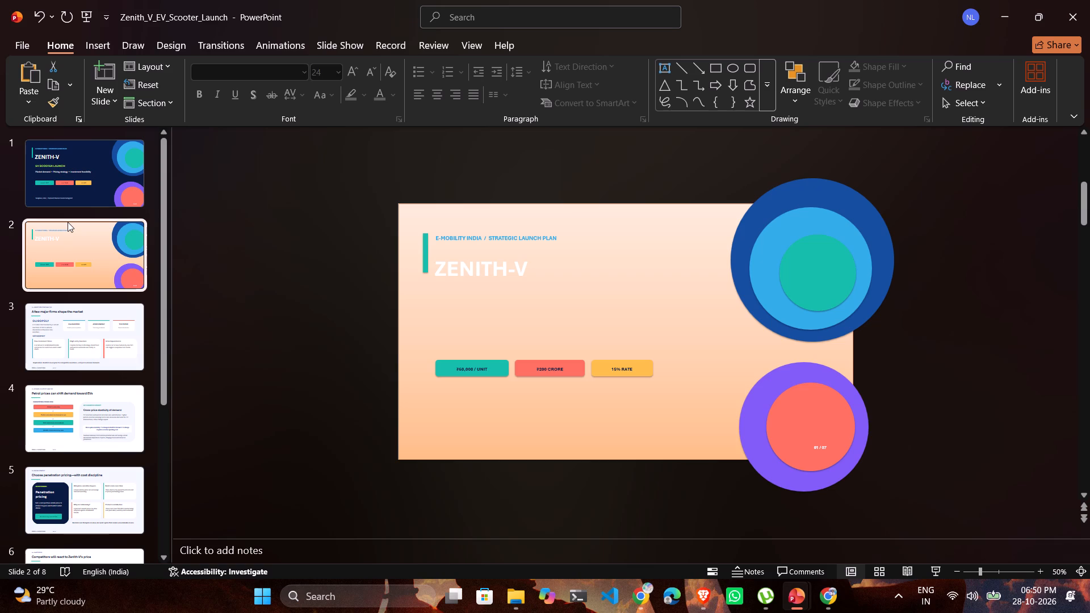
pyautogui.hotkey('ctrl', 'v')
# Copy the "Market demand • Pricing strategy • Investment feasibility" text box from the title slide to slide 2, above the badges.
pyautogui.click(83, 172)
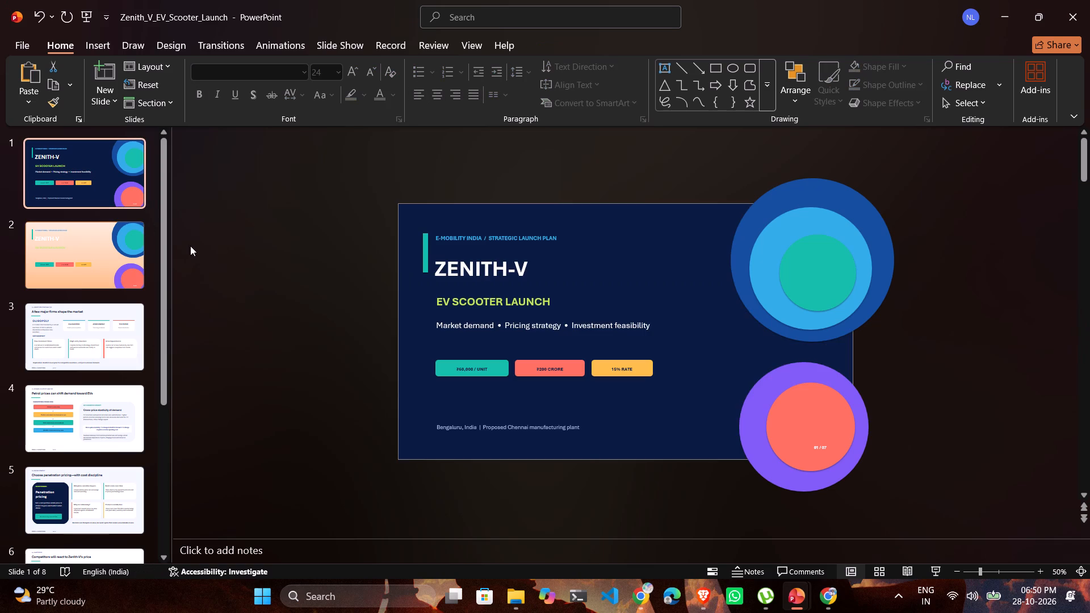
pyautogui.click(497, 328)
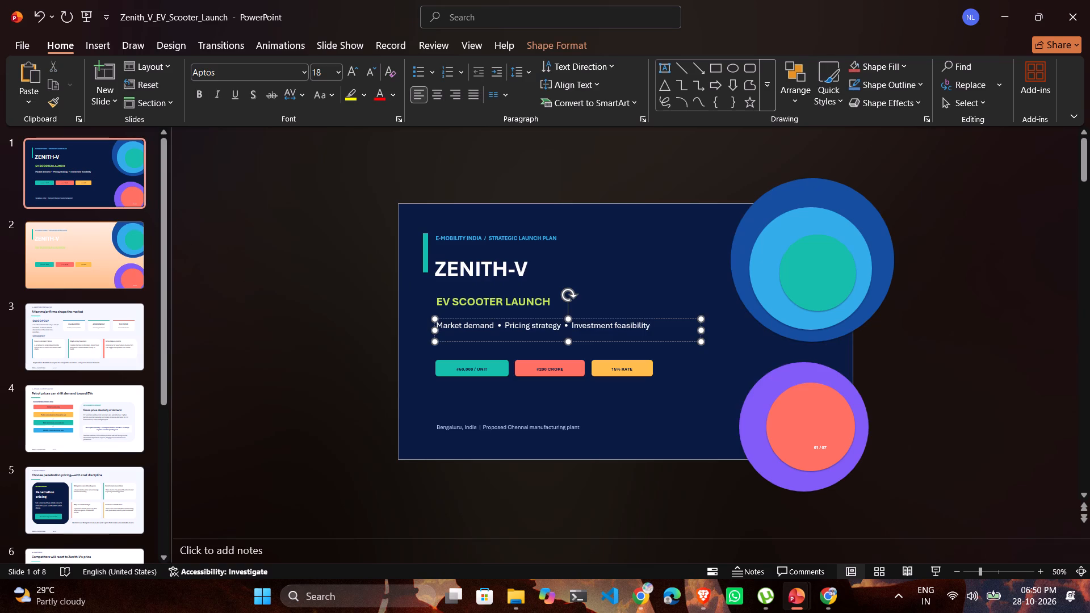
pyautogui.click(494, 336)
pyautogui.hotkey('ctrl', 'c')
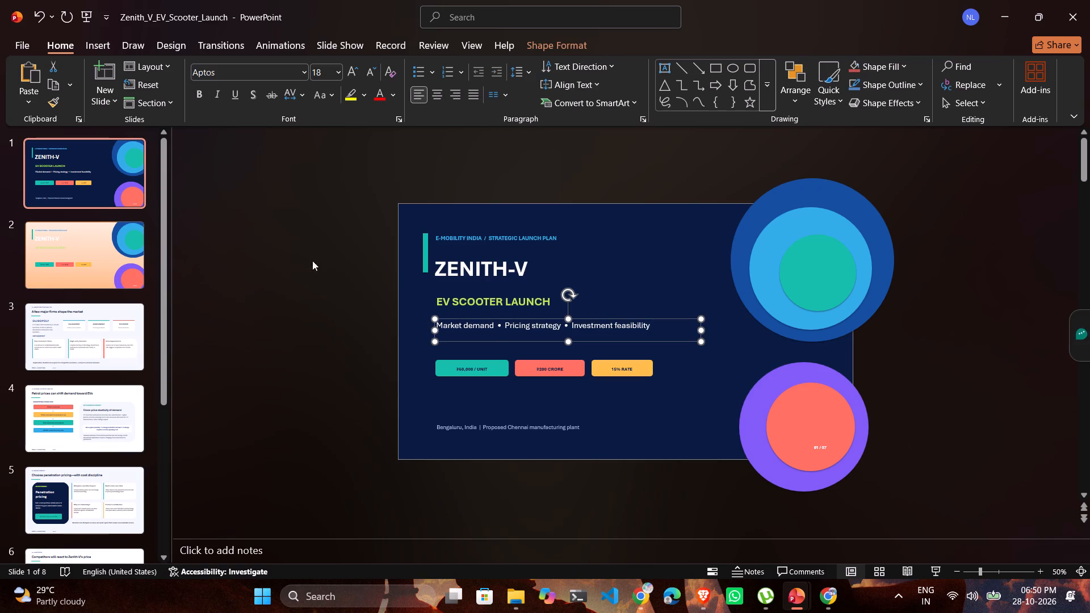
pyautogui.click(110, 257)
pyautogui.hotkey('ctrl', 'v')
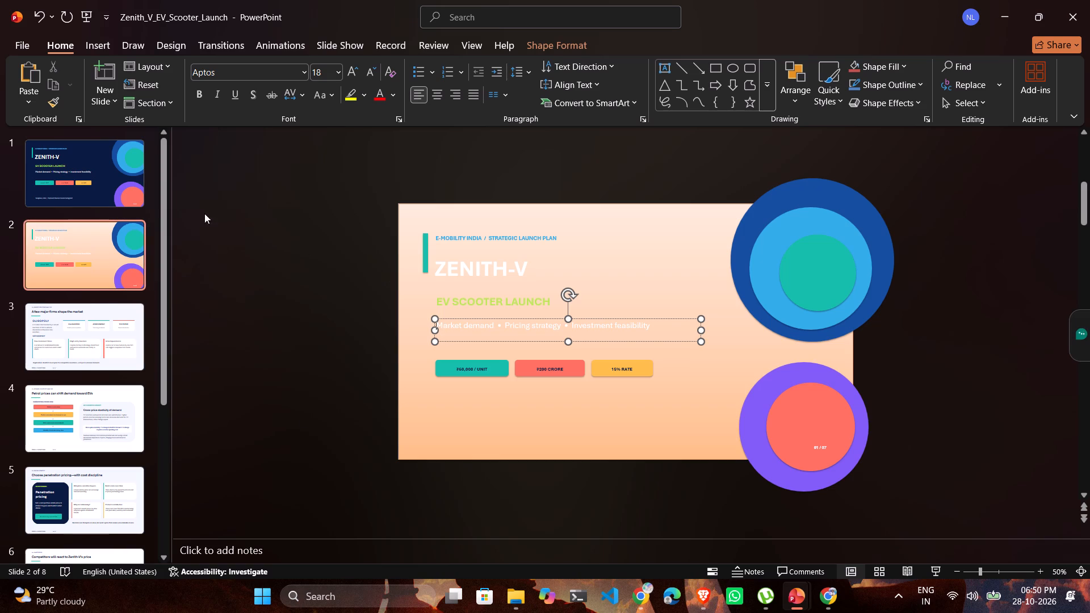
# Compare the original title slide with its peach copy, and delete the original navy slide from the deck.
pyautogui.click(133, 184)
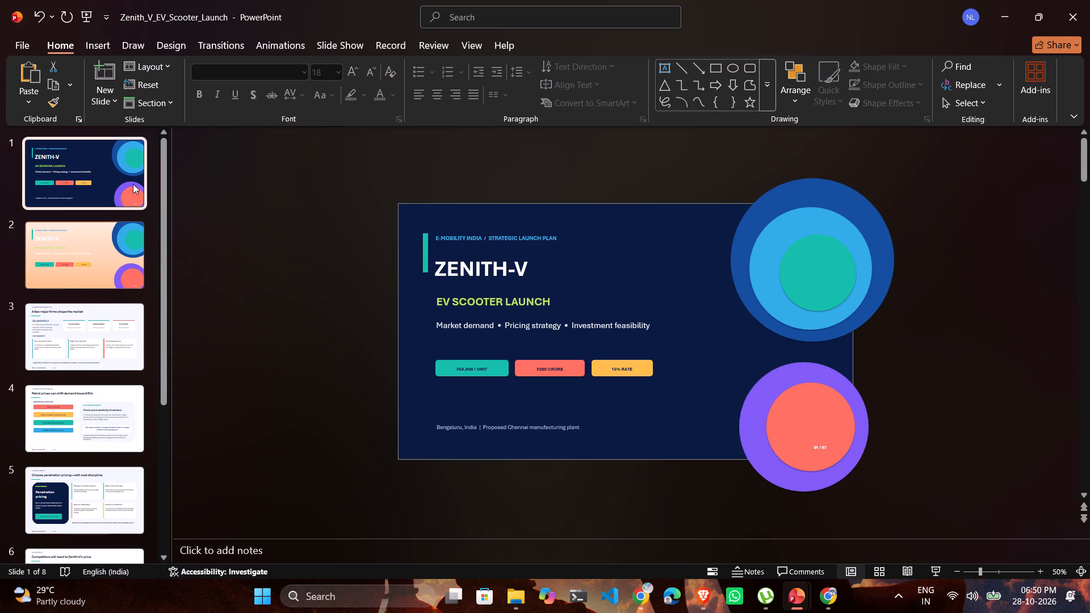
pyautogui.click(144, 253)
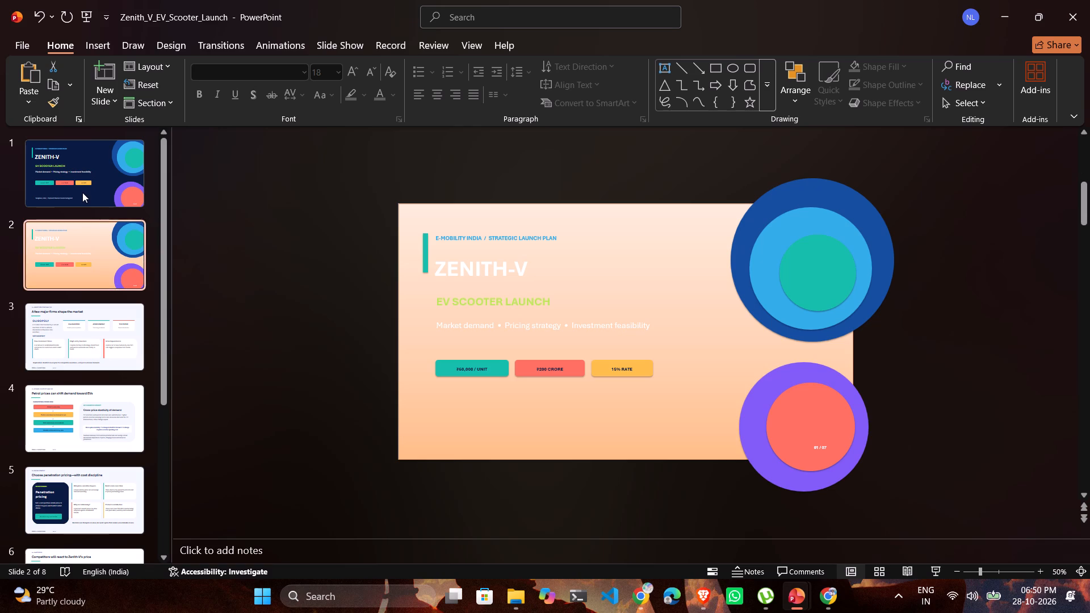
pyautogui.click(82, 192)
pyautogui.press('BackSpace')
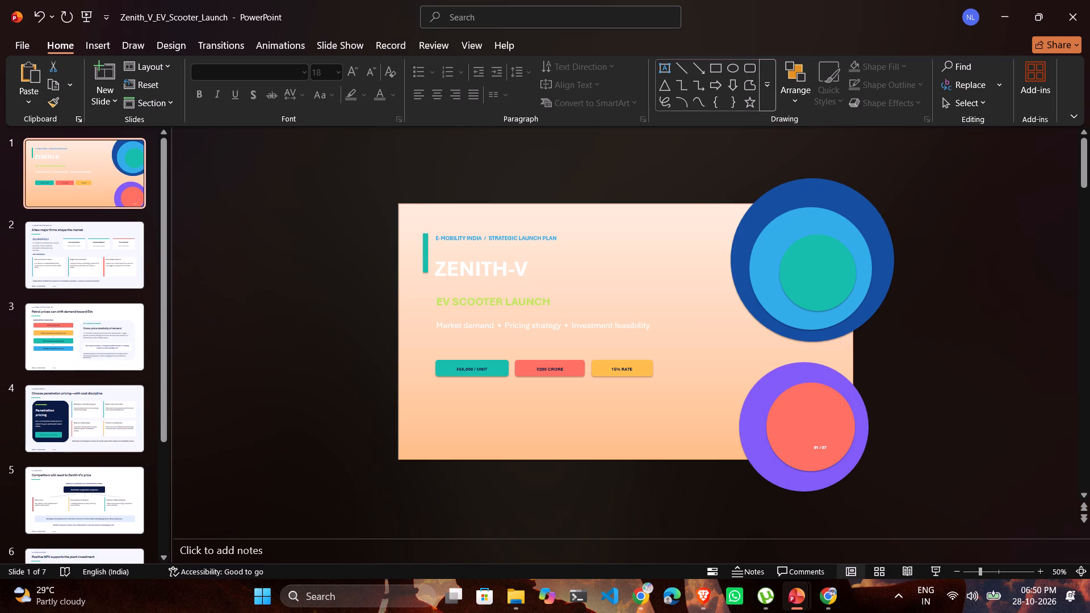
# Recolour the "ZENITH-V" heading on the peach title slide with the near-black theme shade.
pyautogui.moveTo(526, 267); pyautogui.dragTo(452, 266)
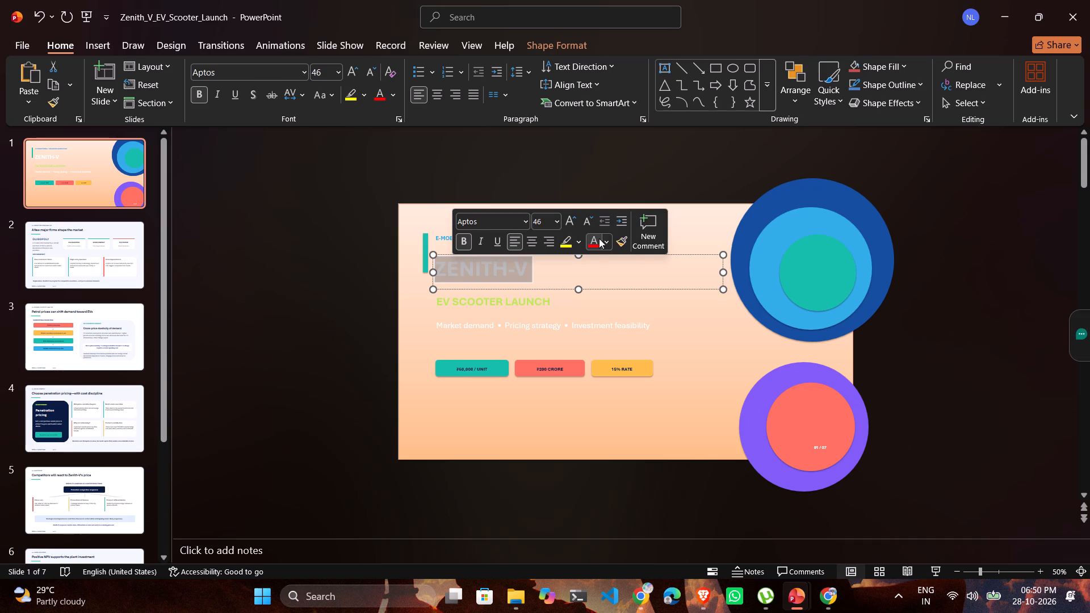
pyautogui.click(606, 239)
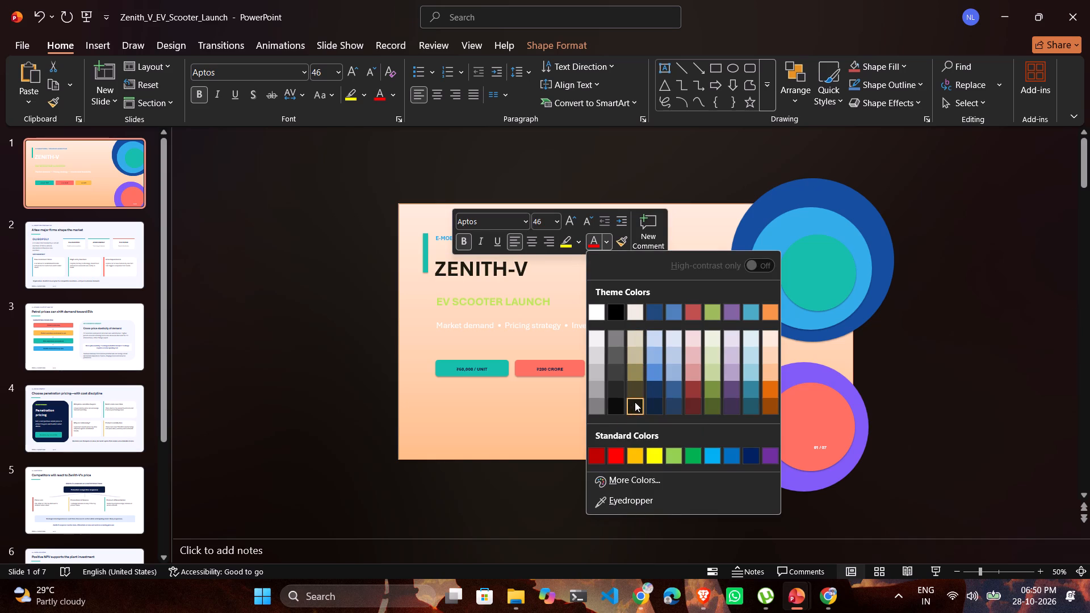
pyautogui.click(621, 402)
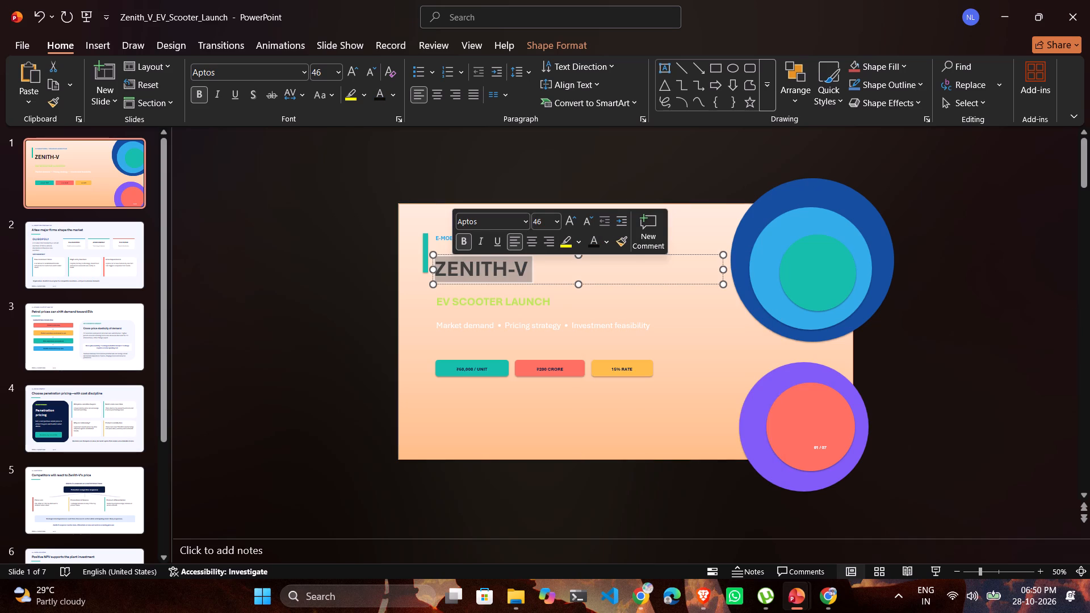
# Recolour the "EV SCOOTER LAUNCH" subtitle on the peach title slide with a darker blue theme shade.
pyautogui.click(635, 297)
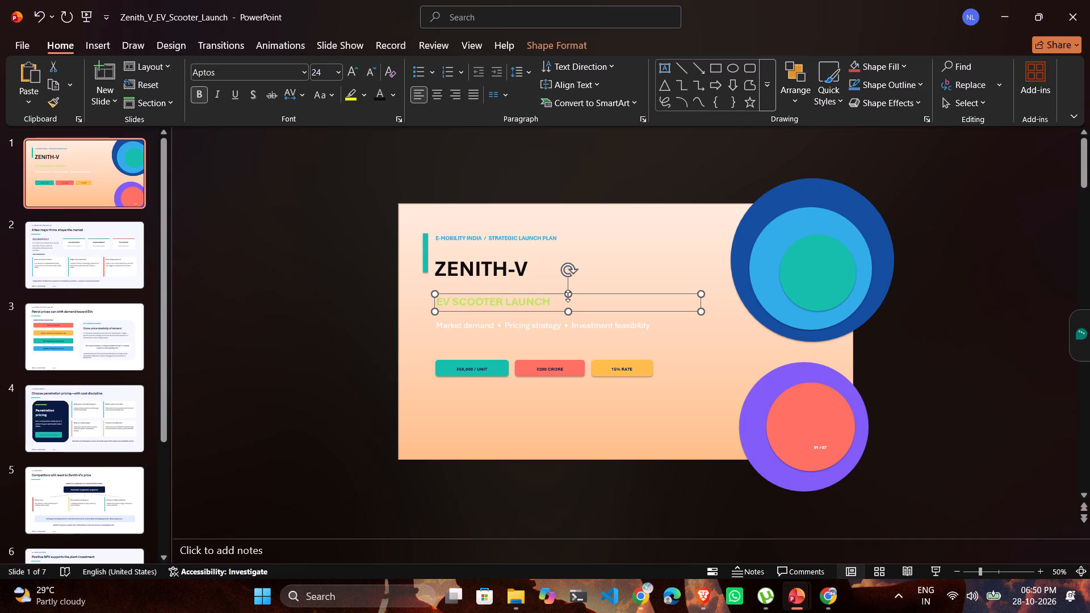
pyautogui.click(558, 304)
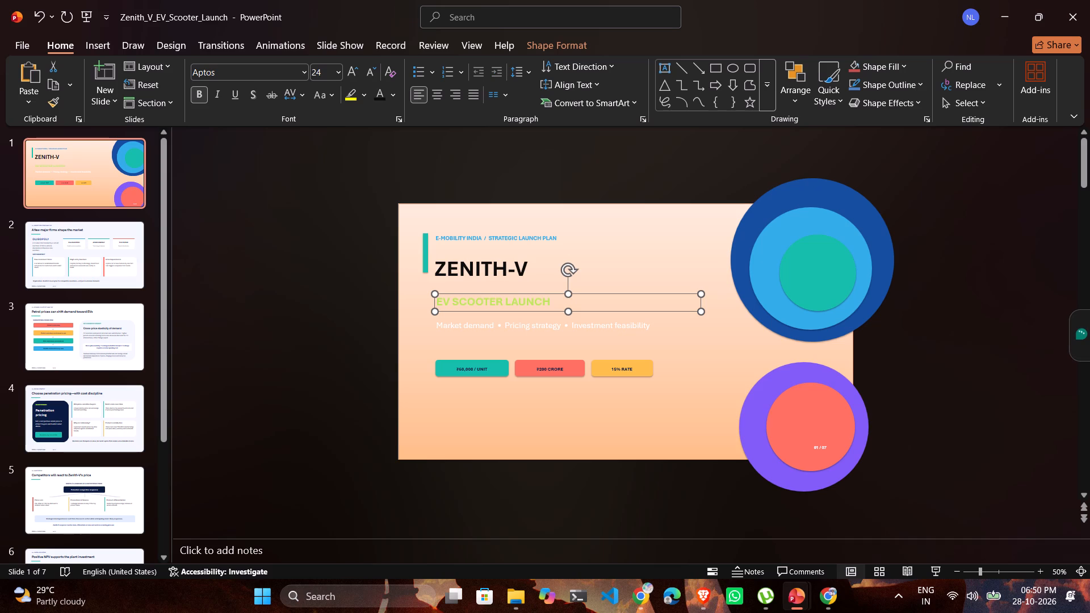
pyautogui.click(552, 301)
pyautogui.click(552, 301)
pyautogui.click(511, 298)
pyautogui.doubleClick(511, 298)
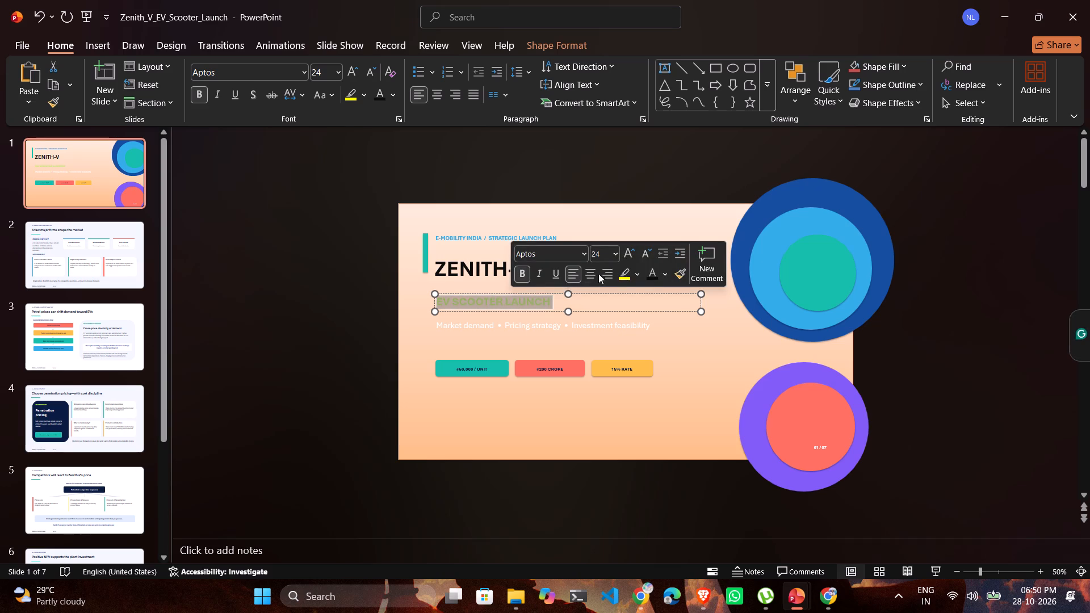
pyautogui.click(662, 274)
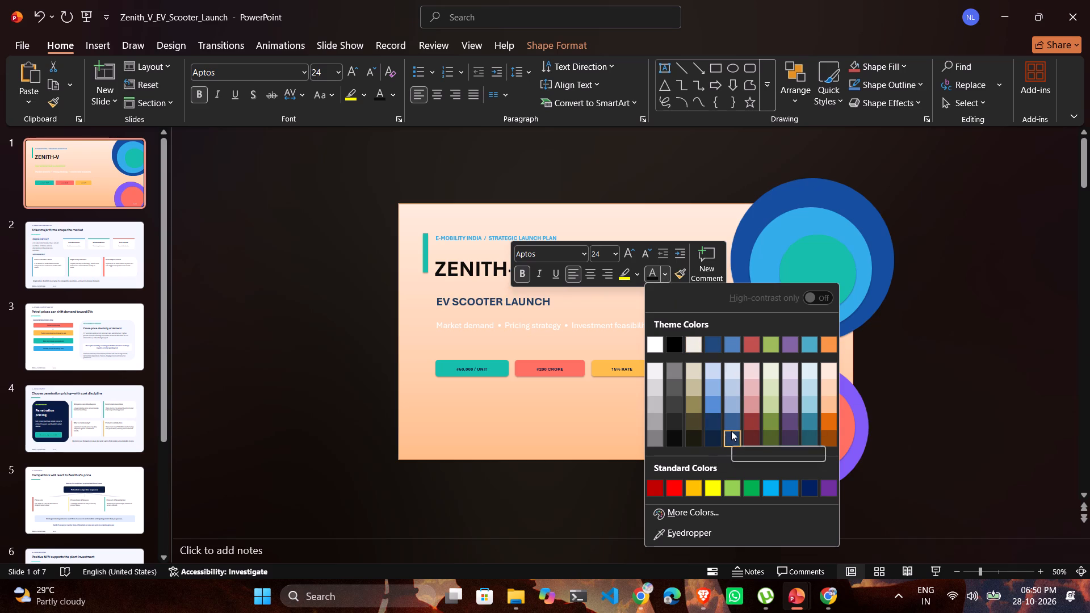
pyautogui.click(731, 418)
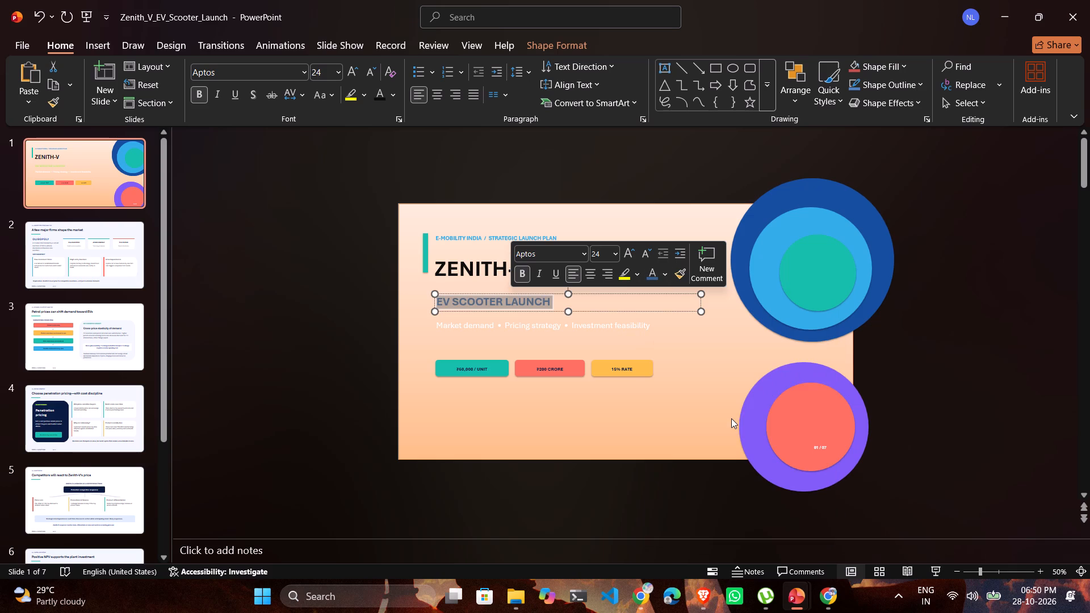
pyautogui.click(586, 352)
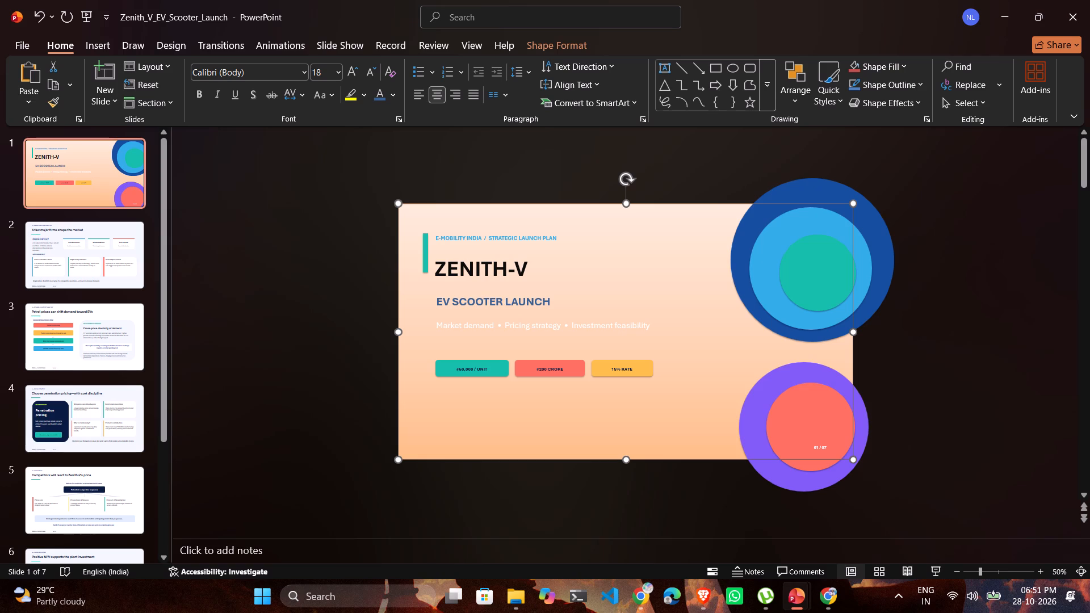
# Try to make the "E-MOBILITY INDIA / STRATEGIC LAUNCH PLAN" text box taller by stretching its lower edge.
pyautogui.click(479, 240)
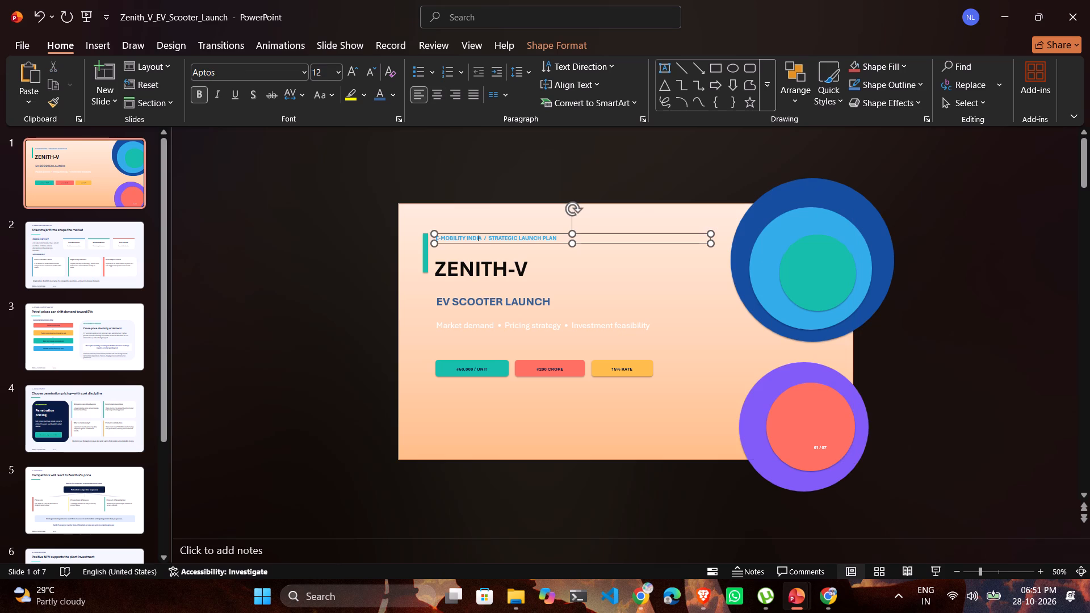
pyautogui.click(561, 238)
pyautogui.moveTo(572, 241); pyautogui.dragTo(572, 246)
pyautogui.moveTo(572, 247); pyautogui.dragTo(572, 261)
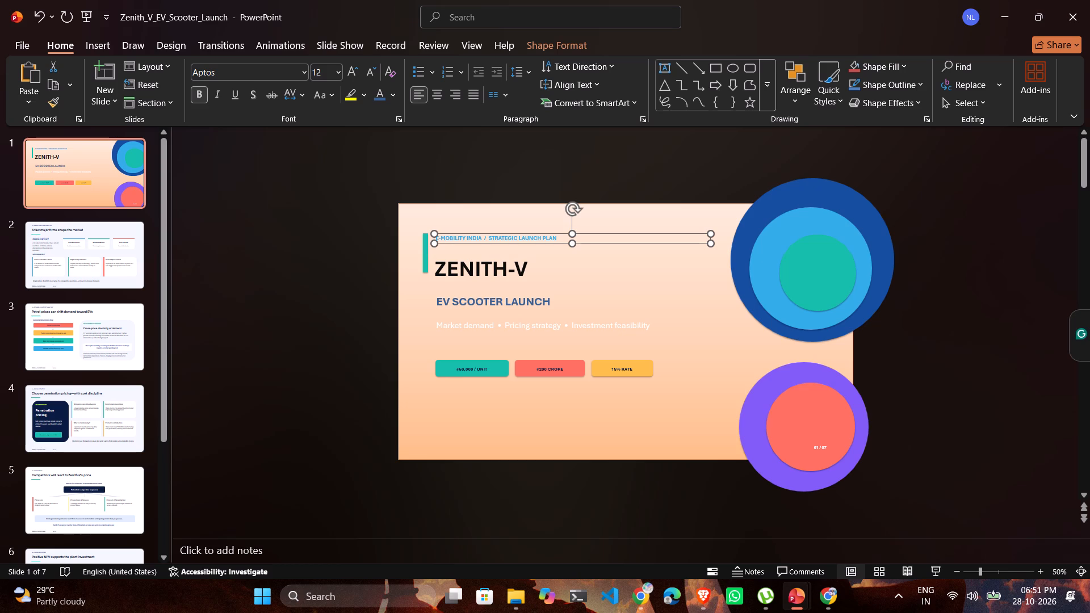
# Enlarge the whole "E-MOBILITY INDIA / STRATEGIC LAUNCH PLAN" line on the title slide to 20 pt.
pyautogui.click(560, 239)
pyautogui.doubleClick(560, 239)
pyautogui.doubleClick(548, 237)
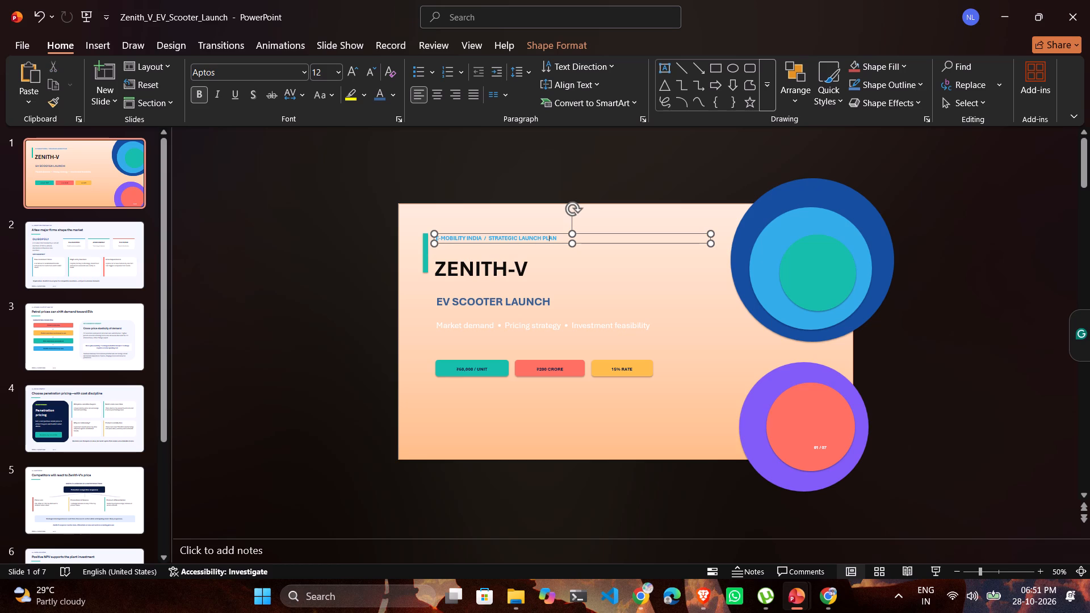
pyautogui.doubleClick(548, 237)
pyautogui.tripleClick(548, 237)
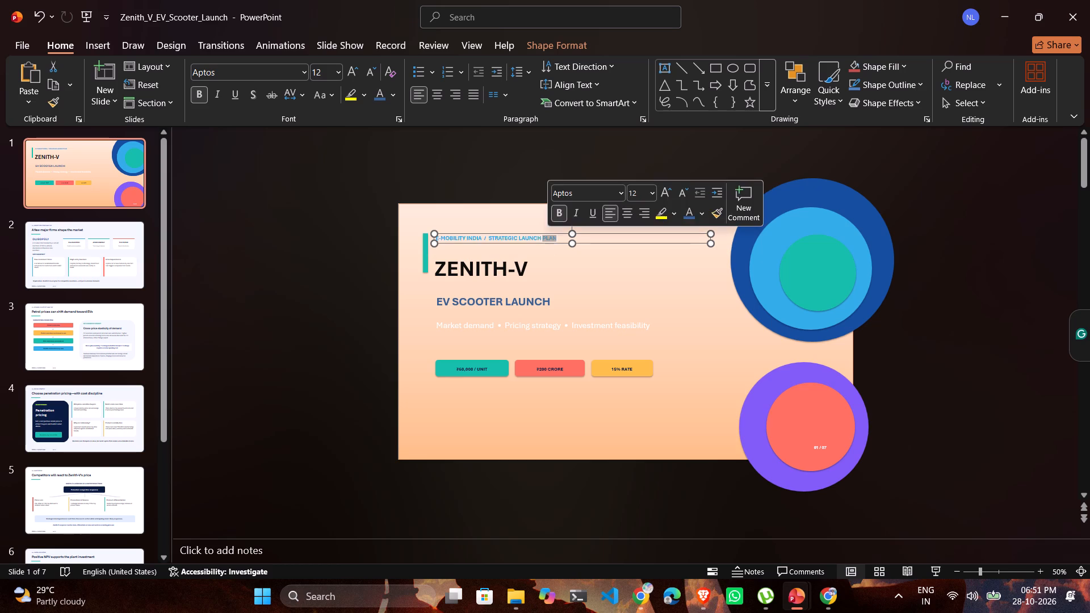
pyautogui.click(548, 237)
pyautogui.doubleClick(548, 237)
pyautogui.click(548, 237)
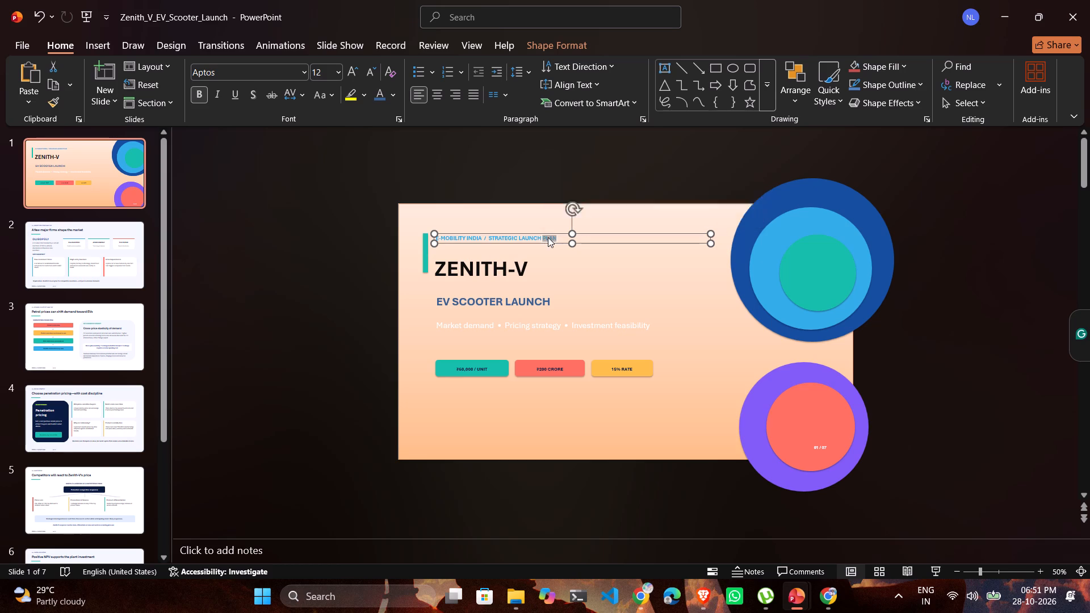
pyautogui.tripleClick(666, 192)
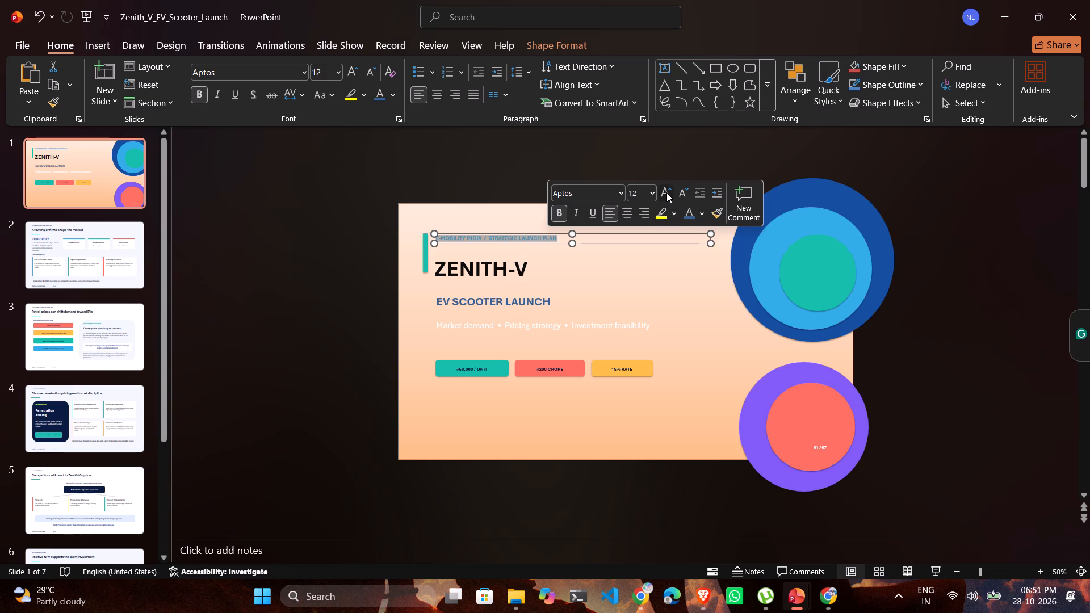
pyautogui.click(666, 192)
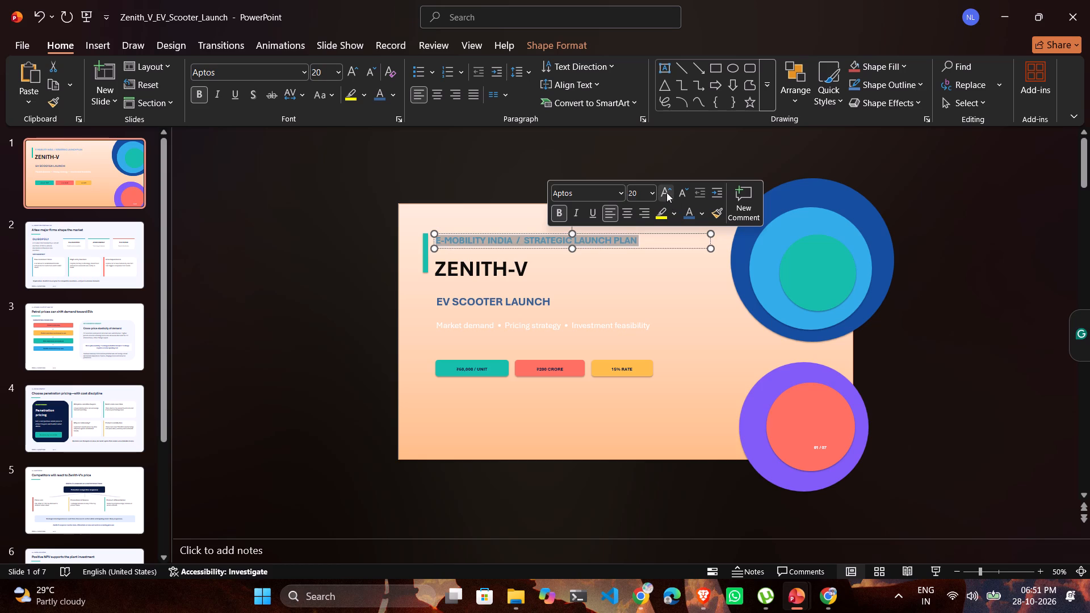
pyautogui.click(575, 250)
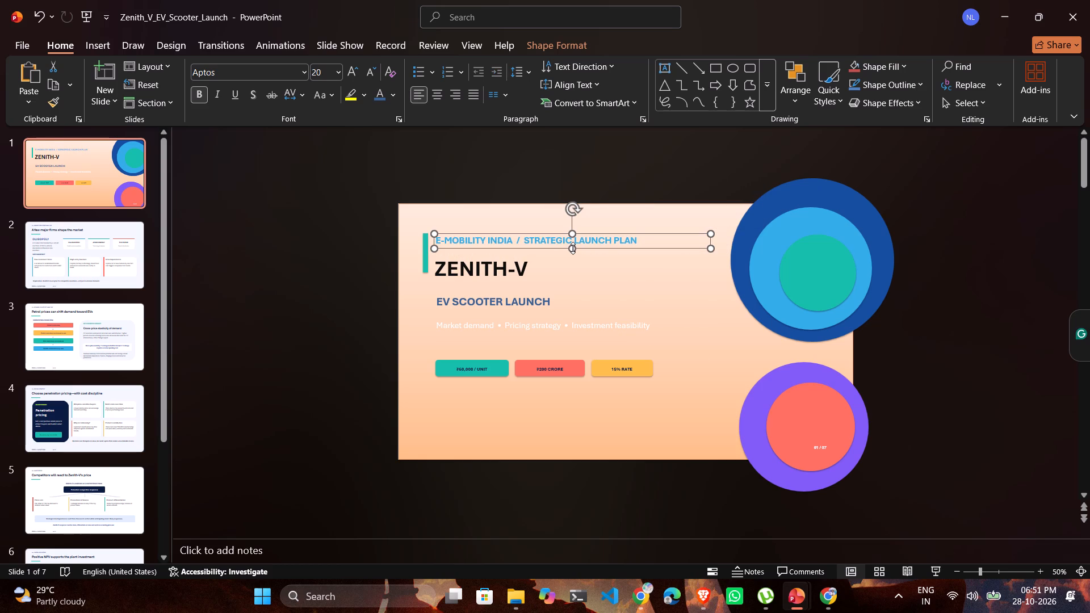
# Shift the "E-MOBILITY INDIA / STRATEGIC LAUNCH PLAN" line and the teal accent bar slightly upward on the title slide.
pyautogui.moveTo(563, 247); pyautogui.dragTo(555, 240)
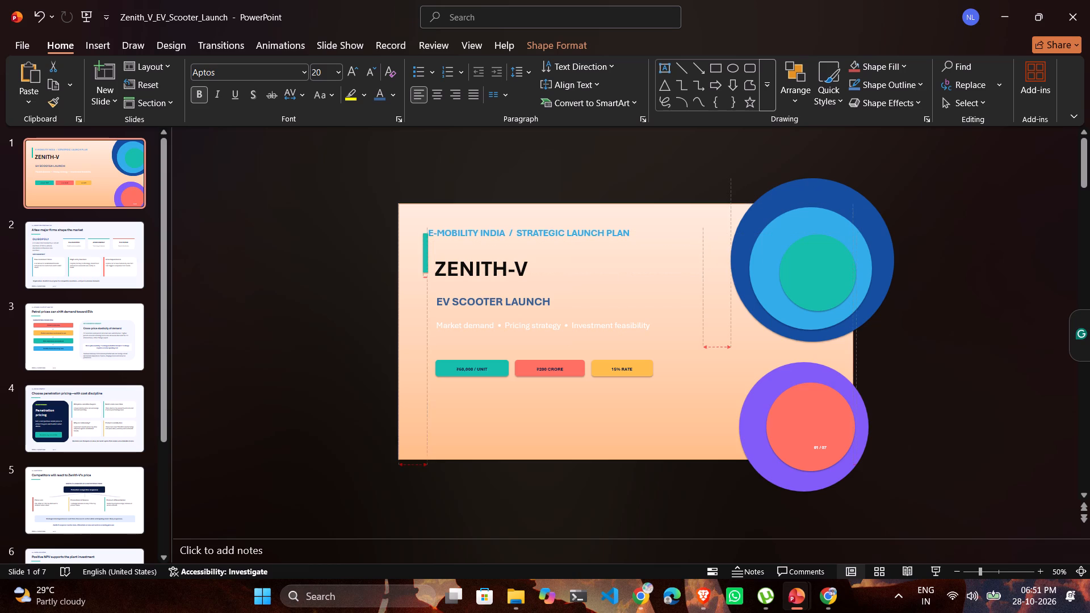
pyautogui.moveTo(555, 240); pyautogui.dragTo(563, 238)
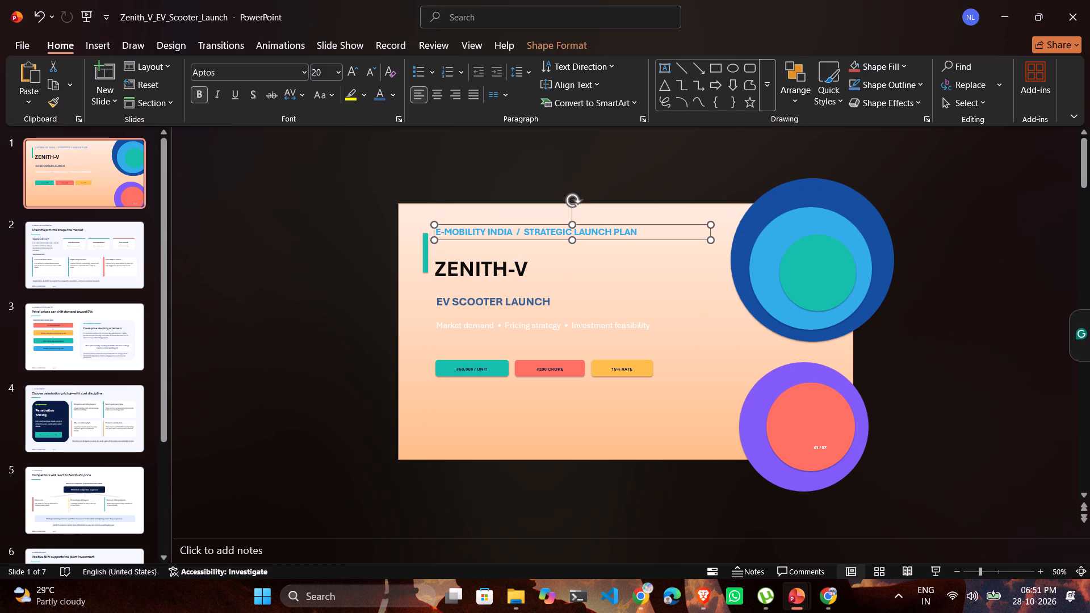
pyautogui.moveTo(425, 262); pyautogui.dragTo(425, 257)
# Move the "ZENITH-V" heading up so it sits directly beneath the "E-MOBILITY INDIA / STRATEGIC LAUNCH PLAN" line.
pyautogui.click(464, 262)
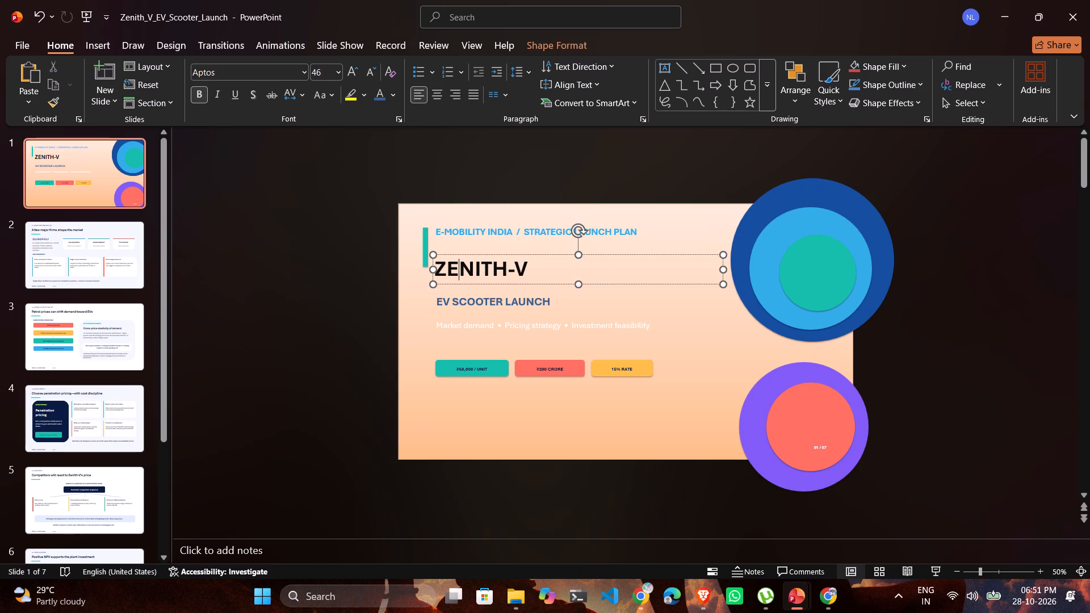
pyautogui.click(578, 282)
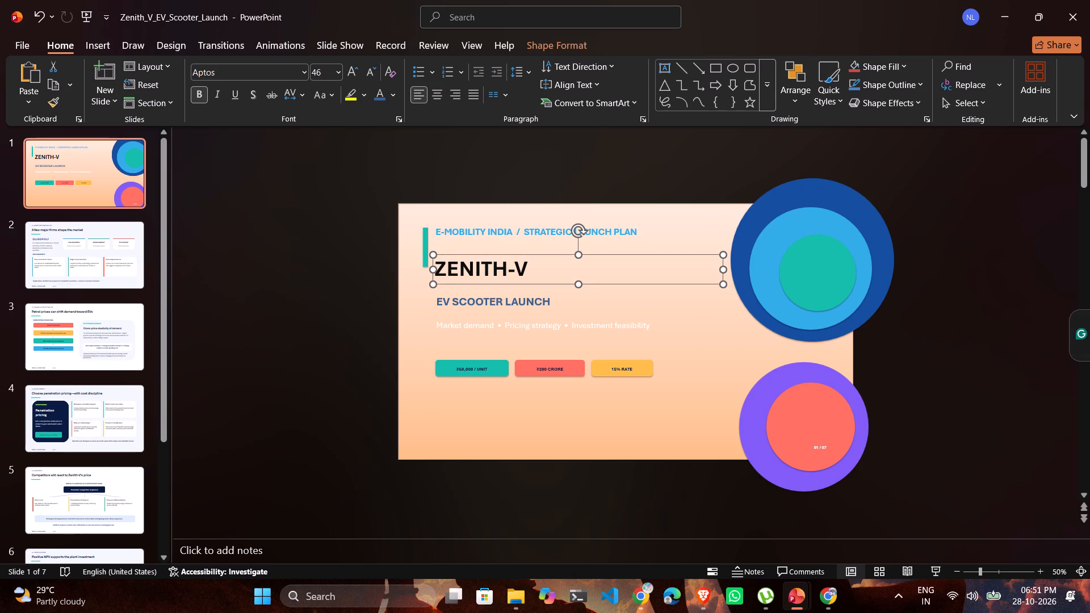
pyautogui.moveTo(568, 277); pyautogui.dragTo(568, 261)
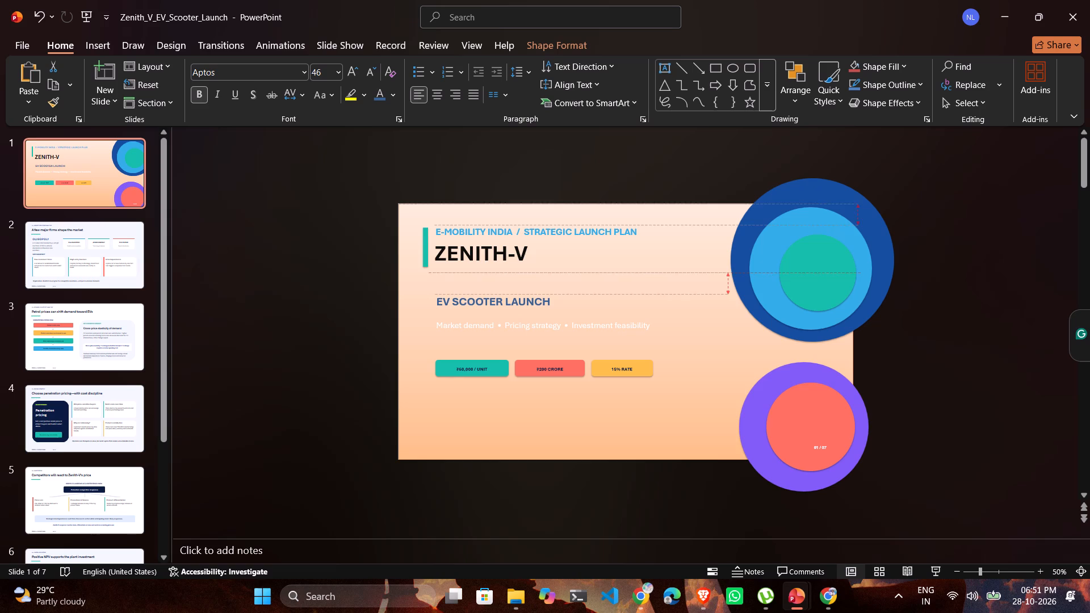
pyautogui.moveTo(568, 261); pyautogui.dragTo(568, 260)
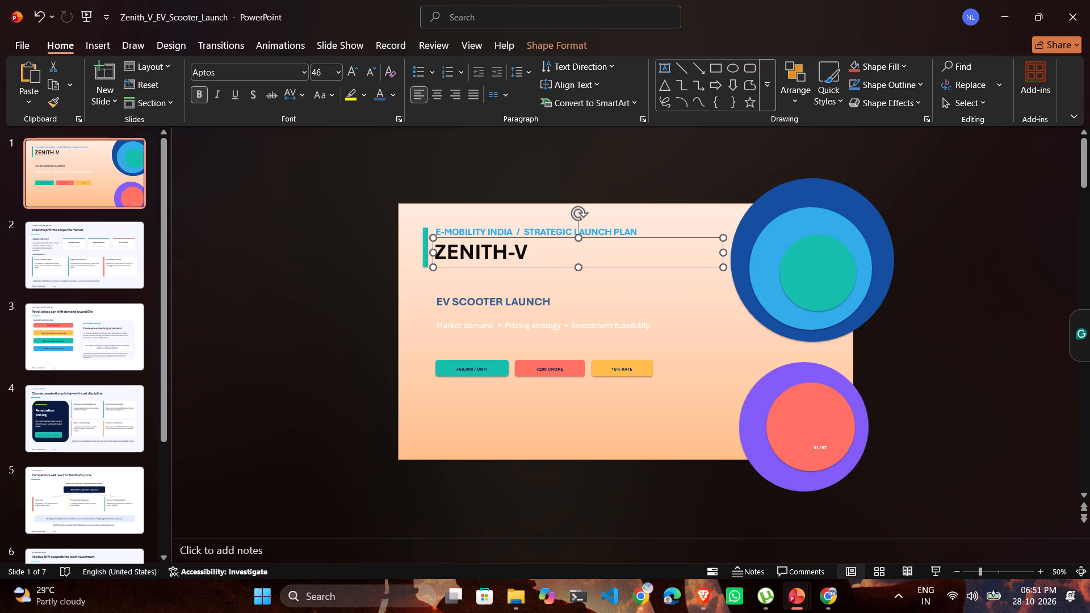
# Move the "EV SCOOTER LAUNCH" subtitle up and slightly left, closer to the heading.
pyautogui.click(525, 296)
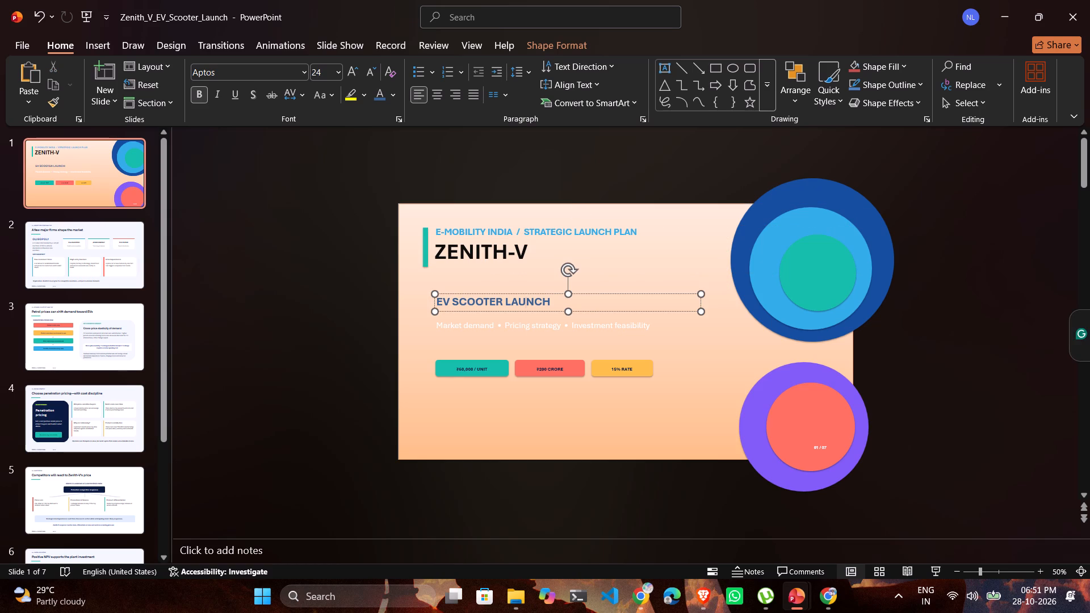
pyautogui.moveTo(545, 312); pyautogui.dragTo(538, 293)
# Enlarge the "Market demand • Pricing strategy • Investment feasibility" line to 20 pt and recolour it Olive Green, Accent 3, Darker 25%.
pyautogui.click(521, 326)
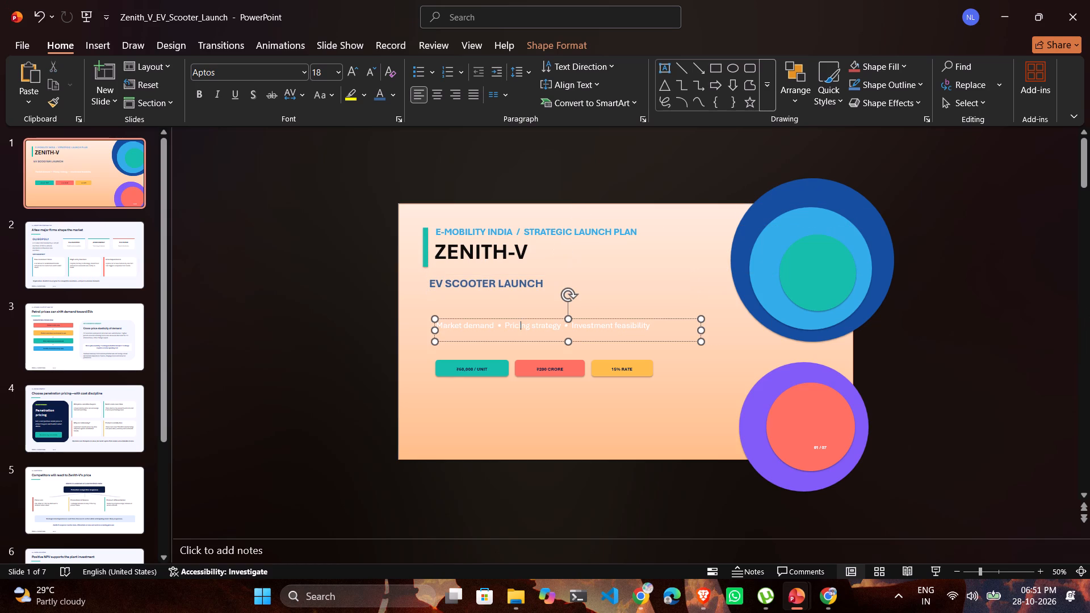
pyautogui.click(670, 326)
pyautogui.doubleClick(640, 326)
pyautogui.doubleClick(640, 326)
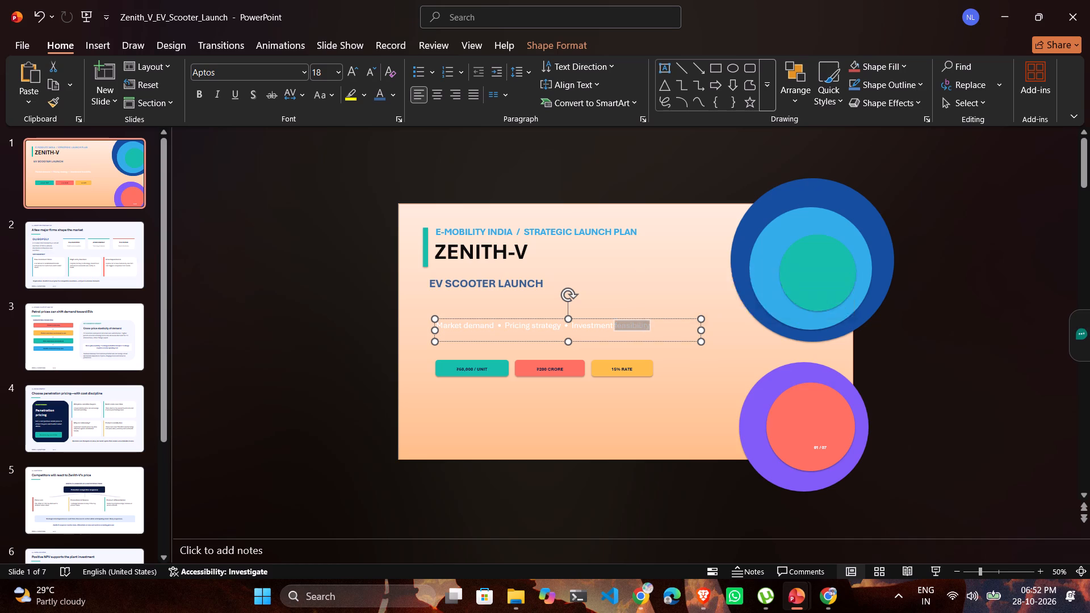
pyautogui.click(640, 326)
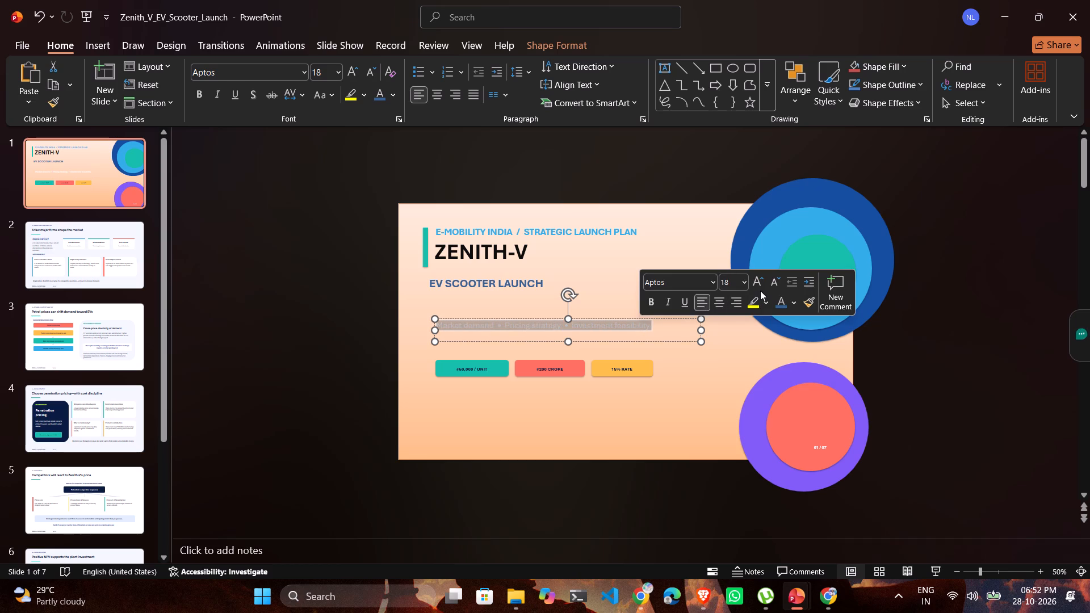
pyautogui.click(749, 280)
pyautogui.click(753, 283)
pyautogui.click(796, 304)
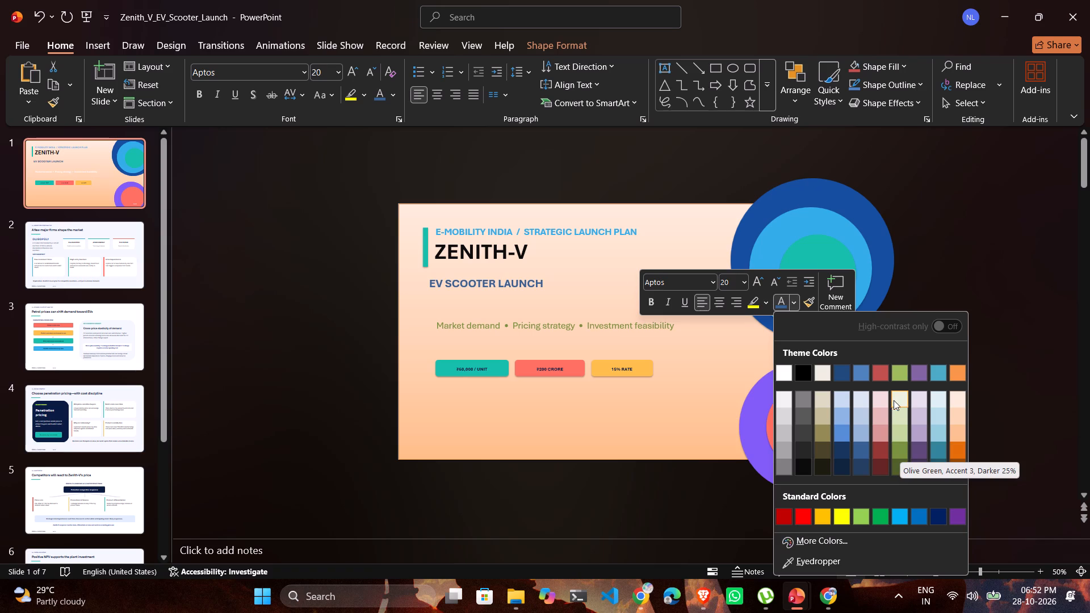
pyautogui.click(898, 449)
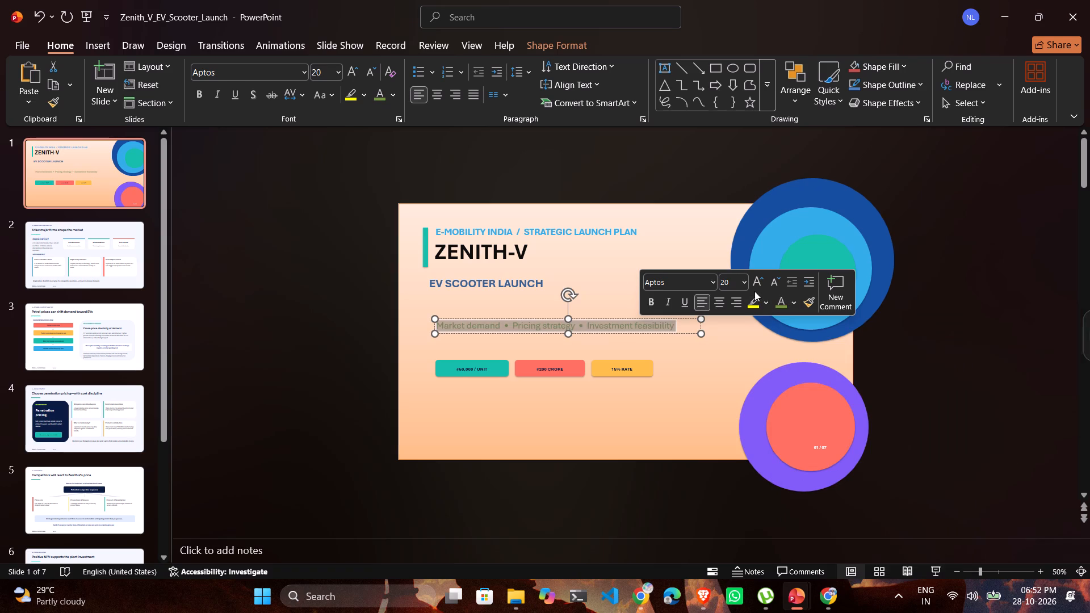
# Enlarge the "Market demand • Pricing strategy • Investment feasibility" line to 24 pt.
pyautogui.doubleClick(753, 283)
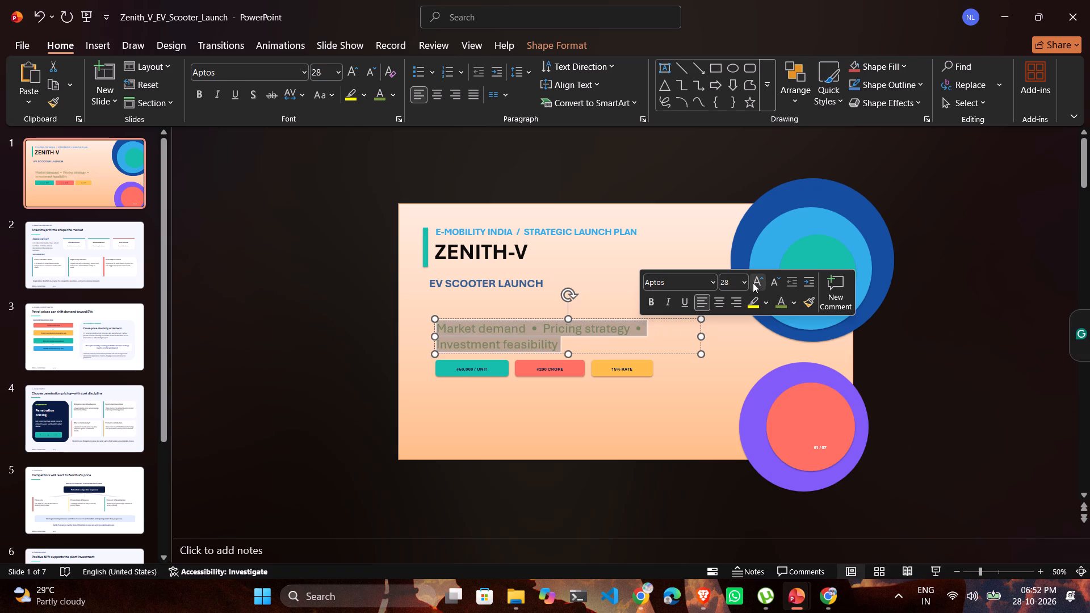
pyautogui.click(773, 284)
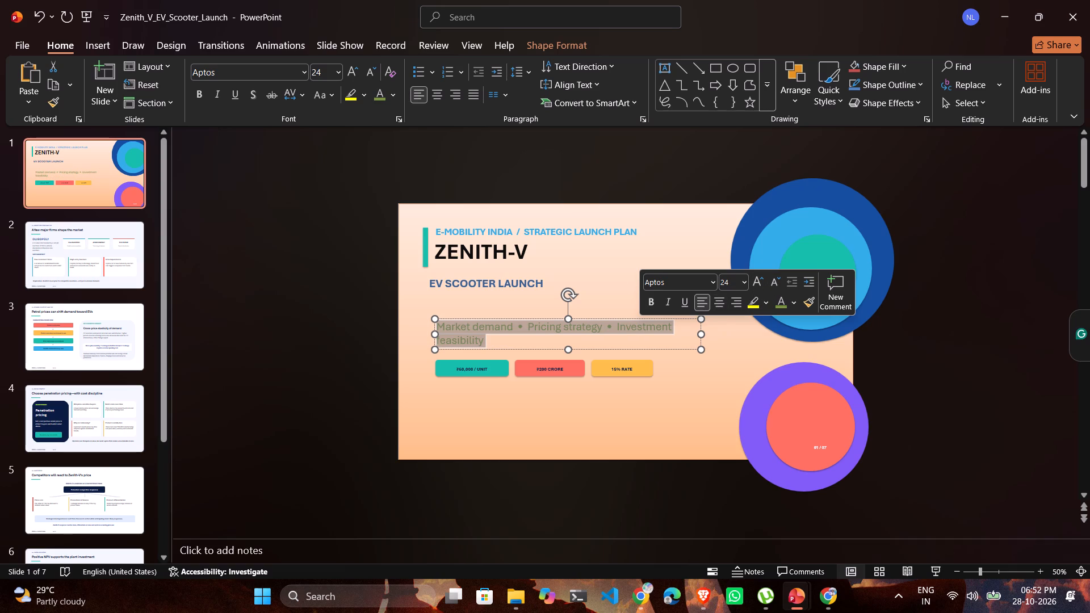
# Move the "Market demand • Pricing strategy • Investment feasibility" text box up and slightly left beneath the subtitle.
pyautogui.moveTo(625, 347); pyautogui.dragTo(616, 333)
# Set the whole "Market demand • Pricing strategy • Investment feasibility" line to 21 pt.
pyautogui.click(665, 317)
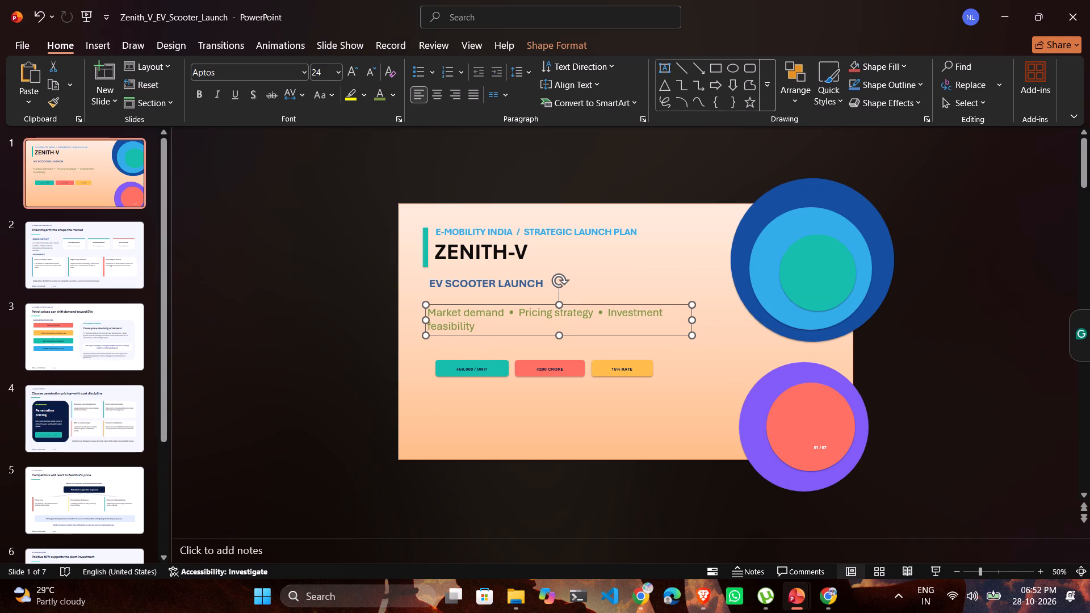
pyautogui.click(653, 315)
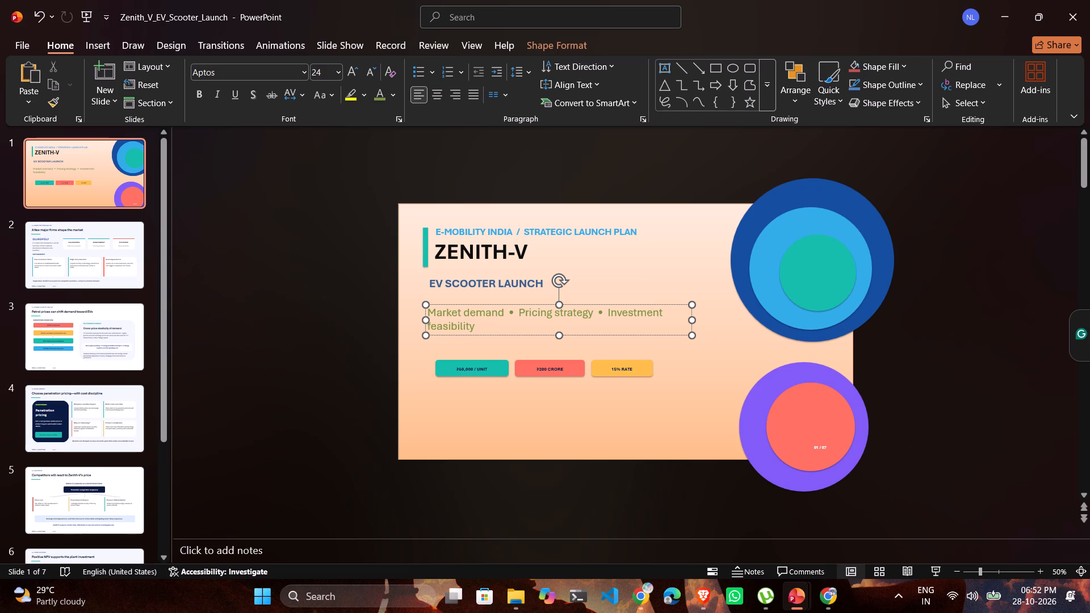
pyautogui.doubleClick(640, 316)
pyautogui.doubleClick(640, 316)
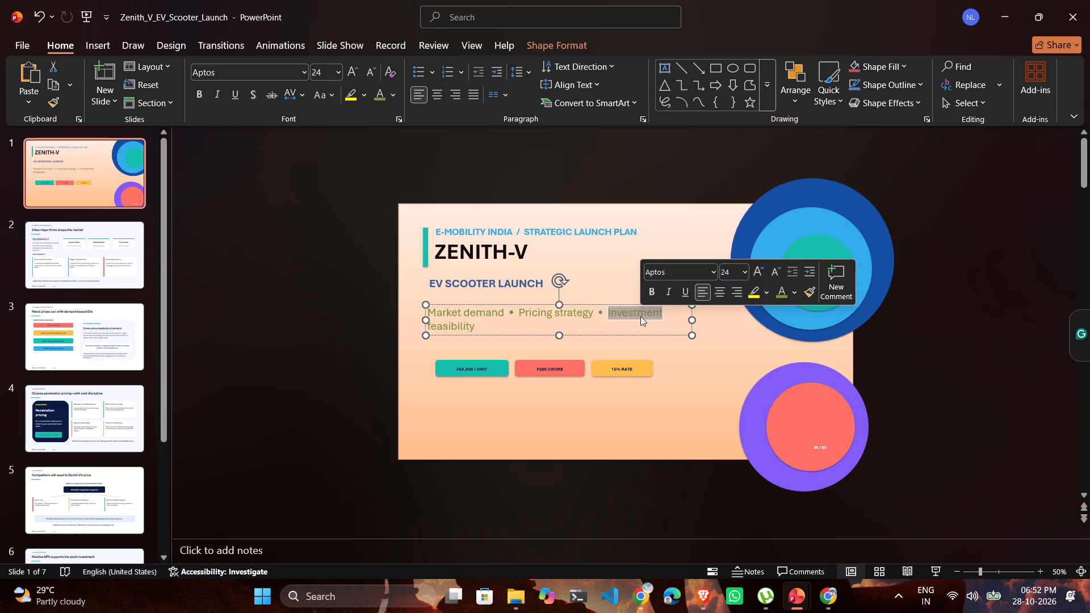
pyautogui.click(640, 316)
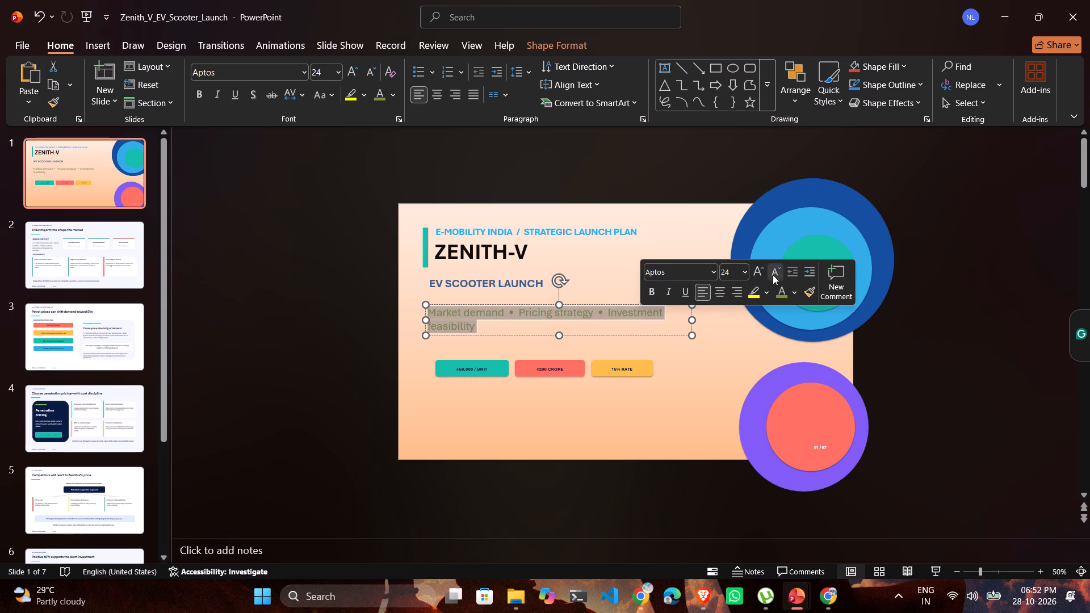
pyautogui.click(773, 276)
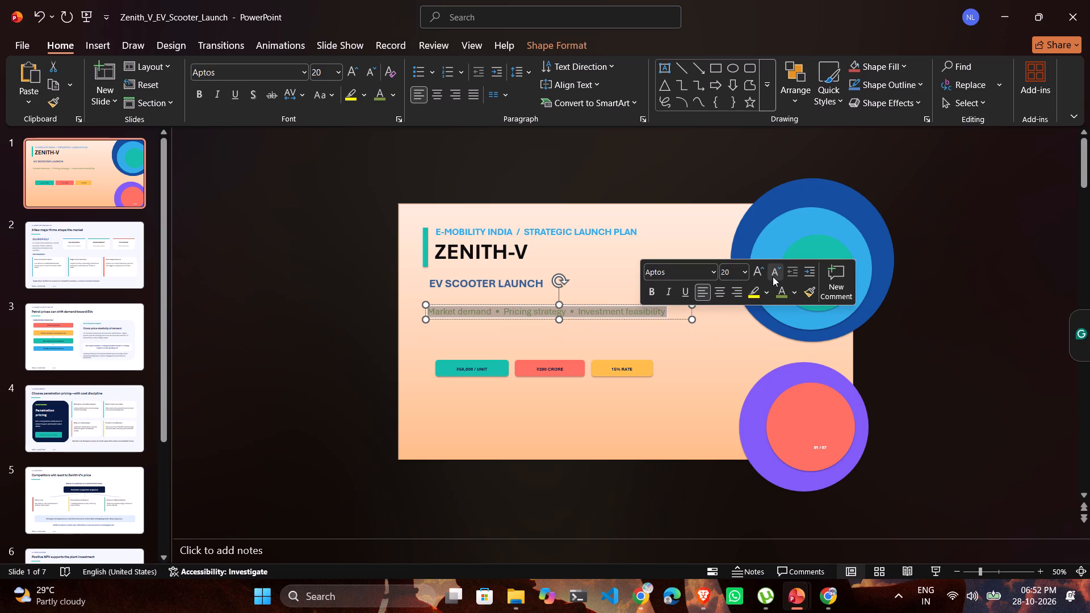
pyautogui.click(735, 270)
pyautogui.press('BackSpace')
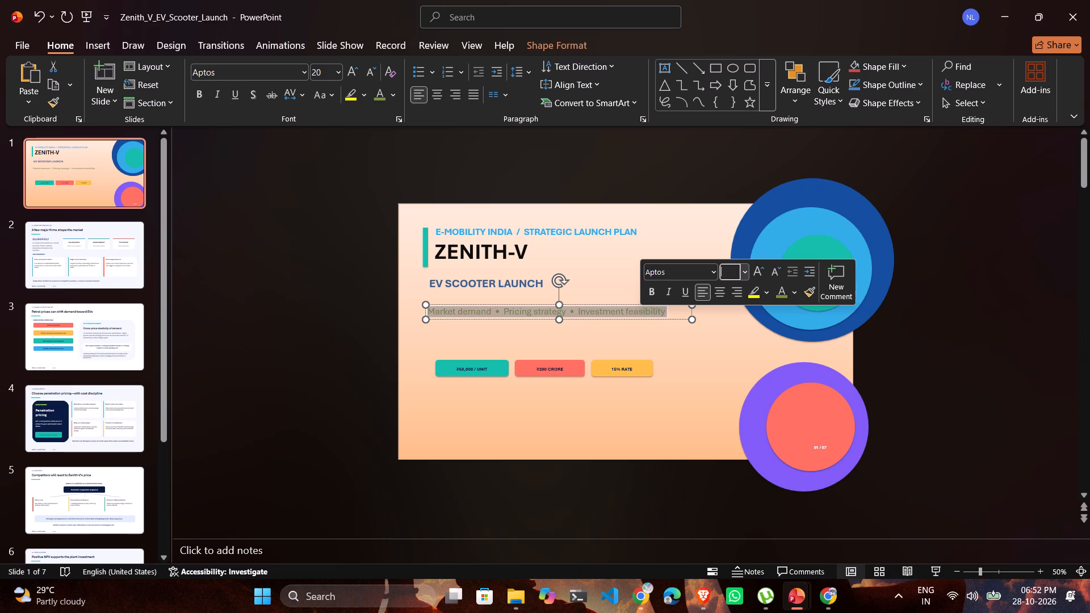
pyautogui.write('21')
pyautogui.press('Return')
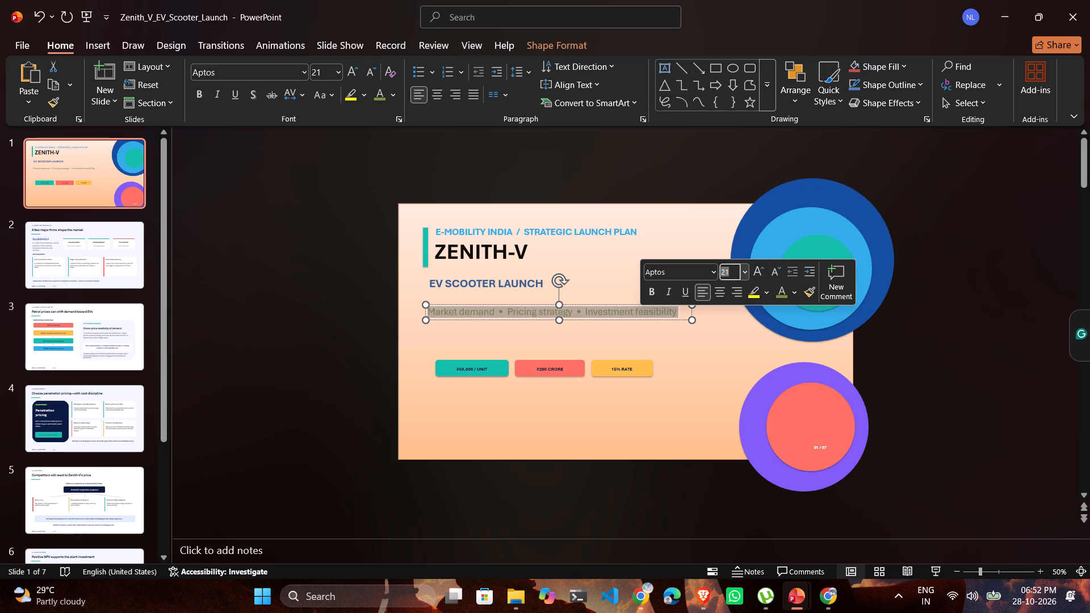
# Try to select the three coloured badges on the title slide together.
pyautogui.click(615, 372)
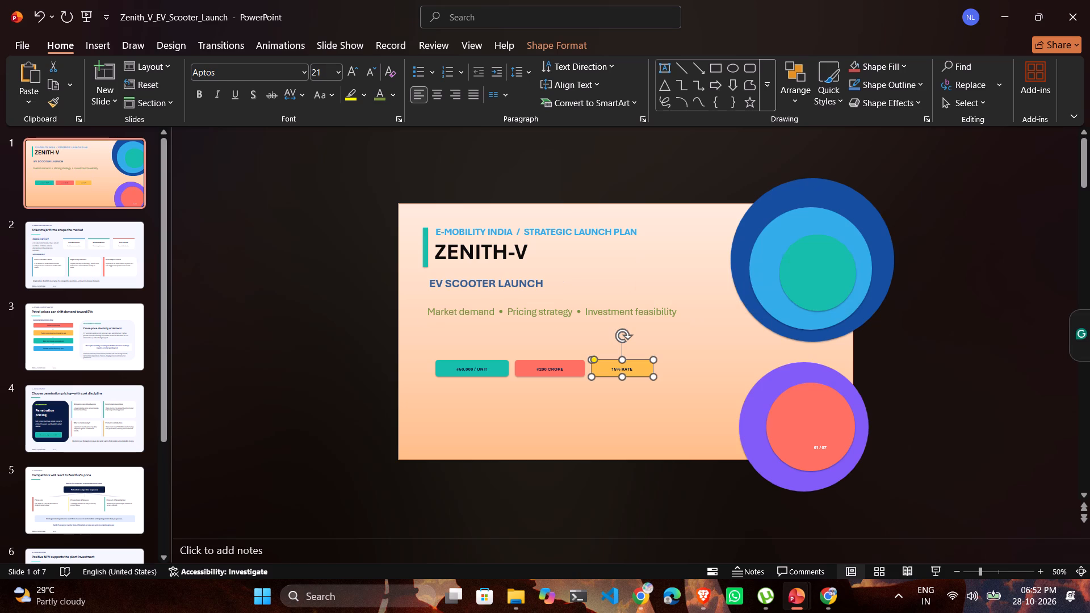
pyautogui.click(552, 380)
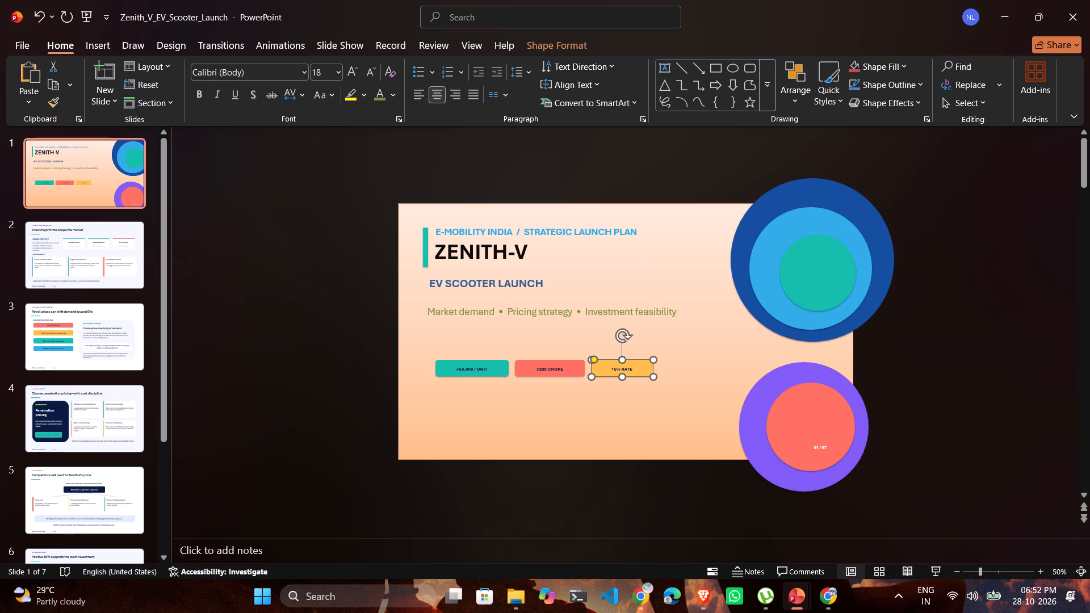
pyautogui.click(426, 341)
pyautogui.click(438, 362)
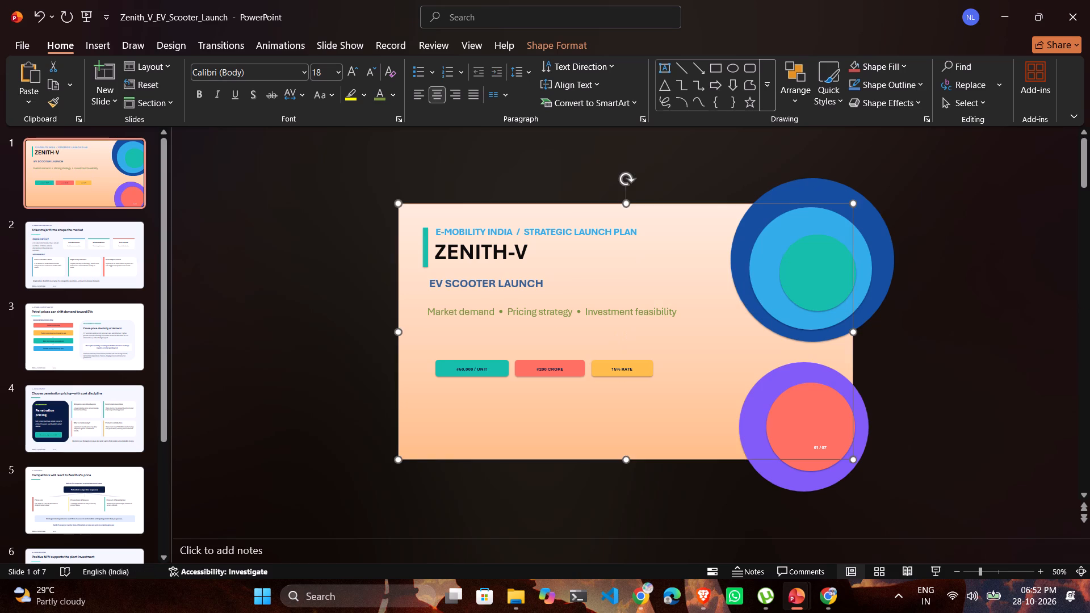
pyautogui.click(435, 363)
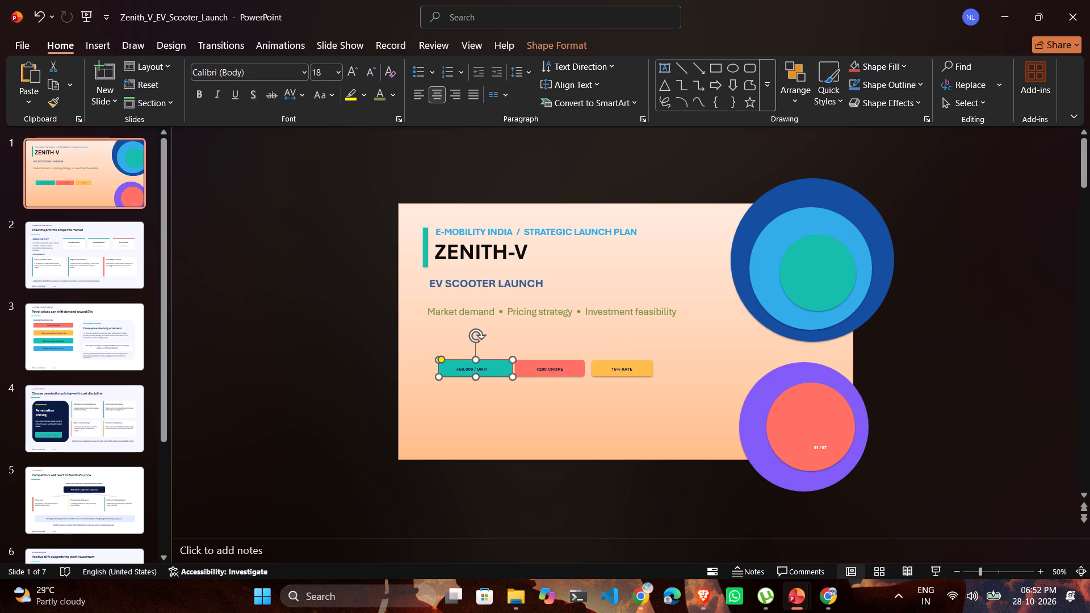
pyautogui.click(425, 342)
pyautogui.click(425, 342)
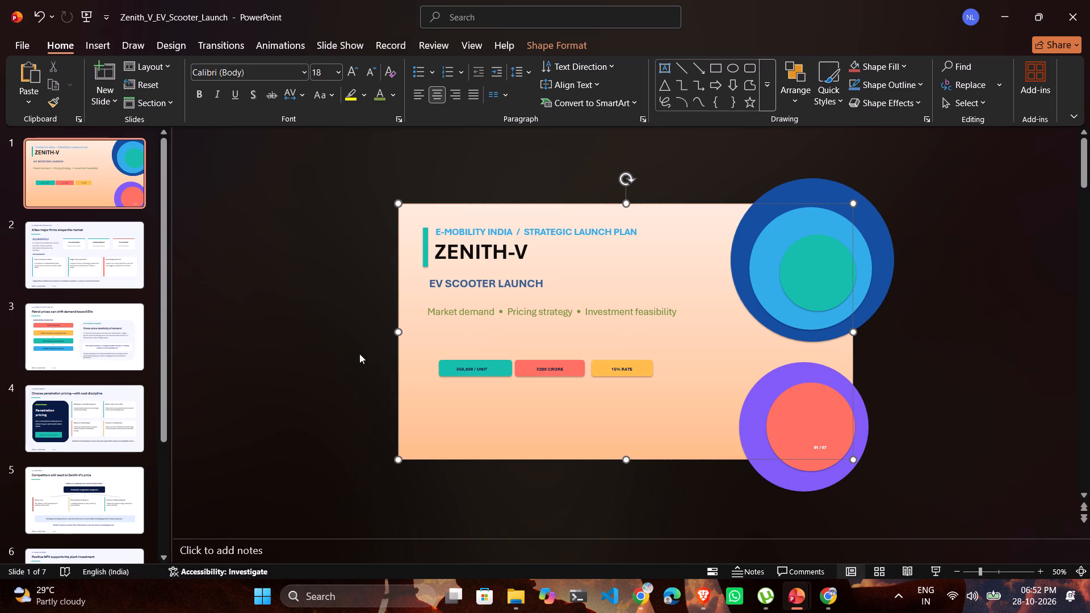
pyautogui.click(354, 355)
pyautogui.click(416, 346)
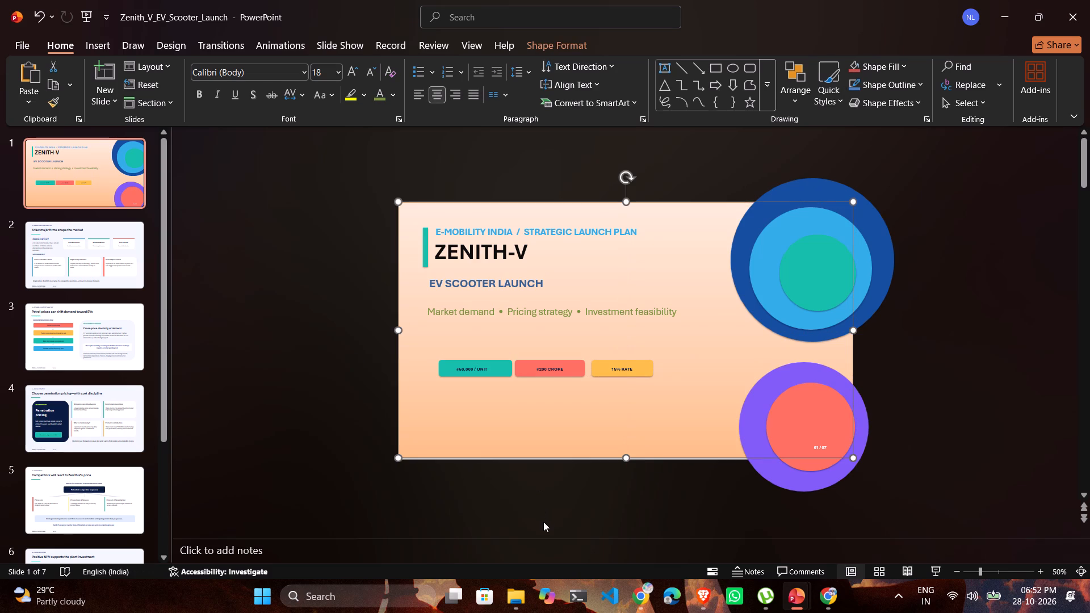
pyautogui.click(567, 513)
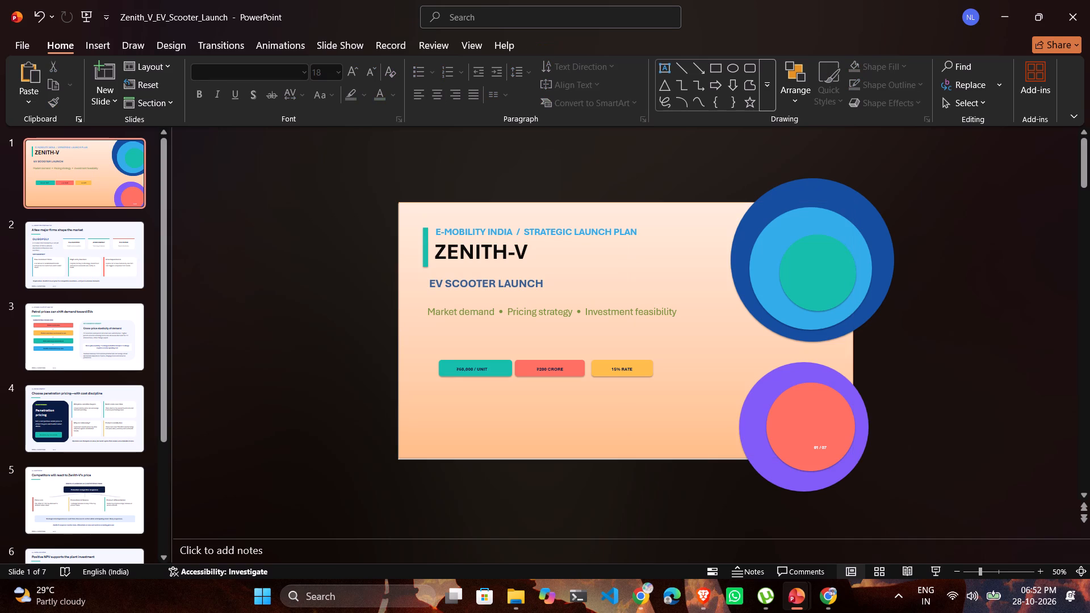
# Raise the teal badge shape's font size to 24 pt.
pyautogui.click(451, 371)
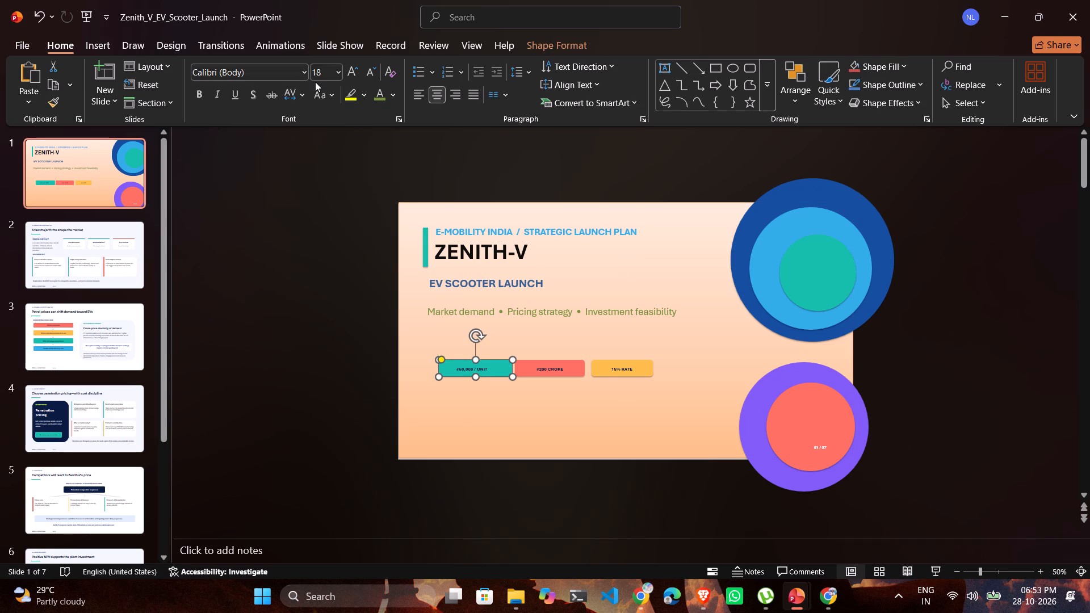
pyautogui.click(351, 76)
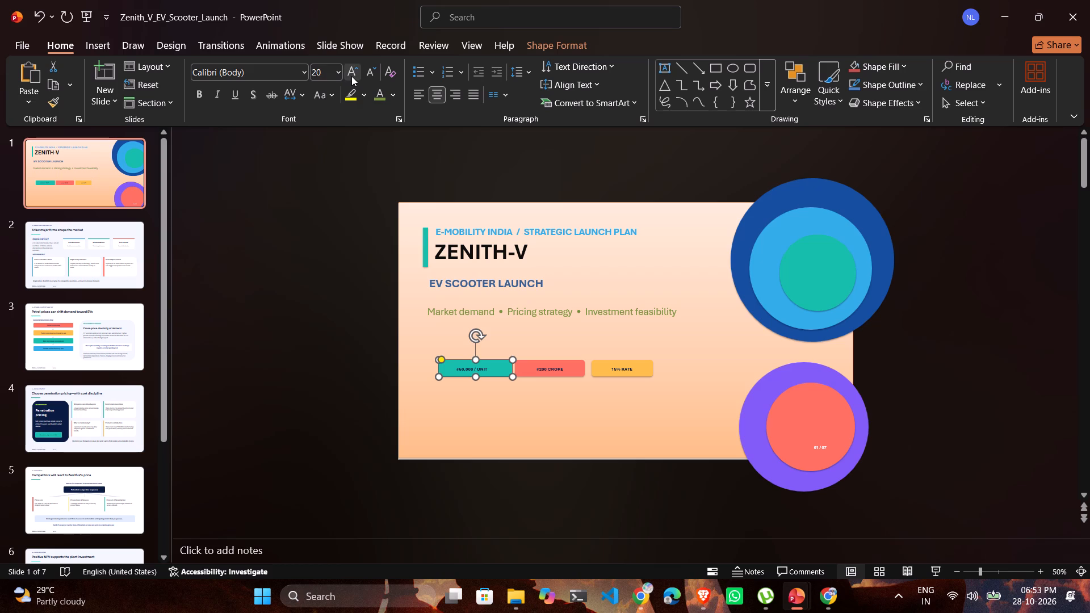
pyautogui.click(351, 76)
# Nudge the teal badge slightly left and realign the peach background rectangle with the slide edges.
pyautogui.click(484, 377)
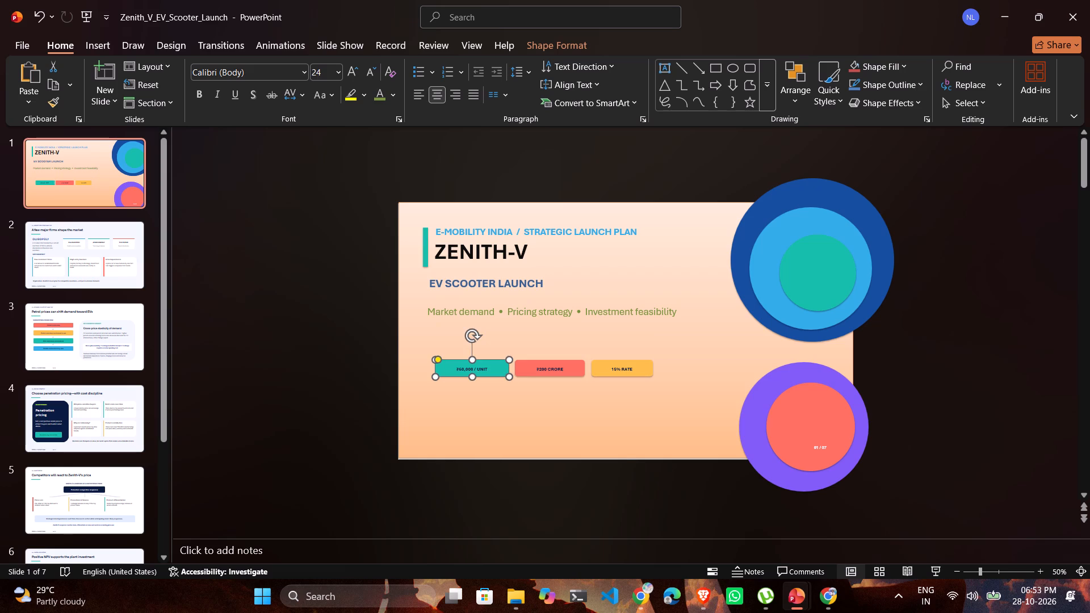
pyautogui.click(541, 388)
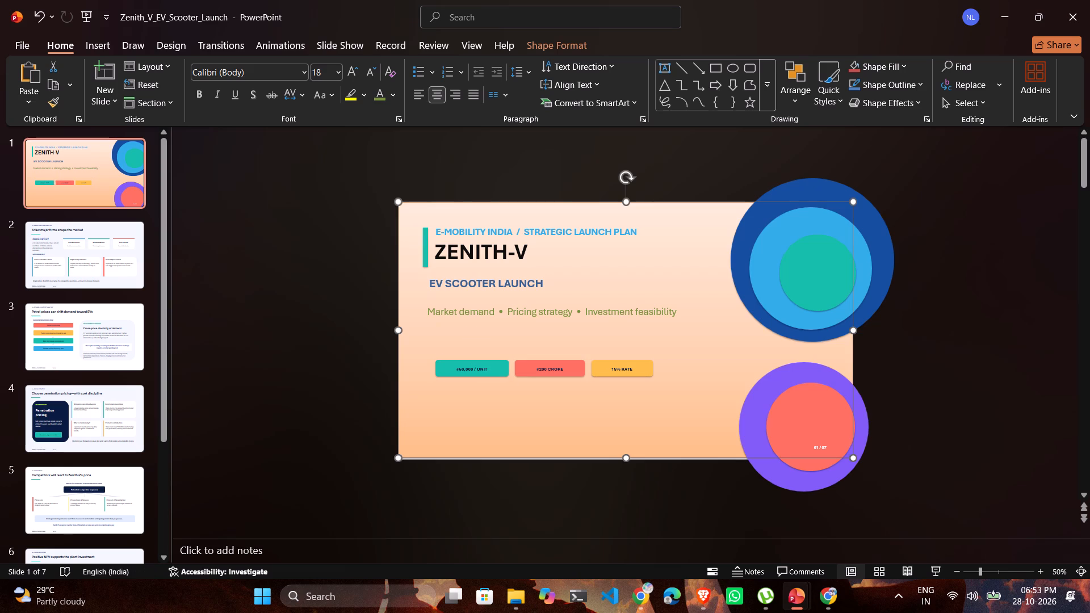
pyautogui.click(613, 434)
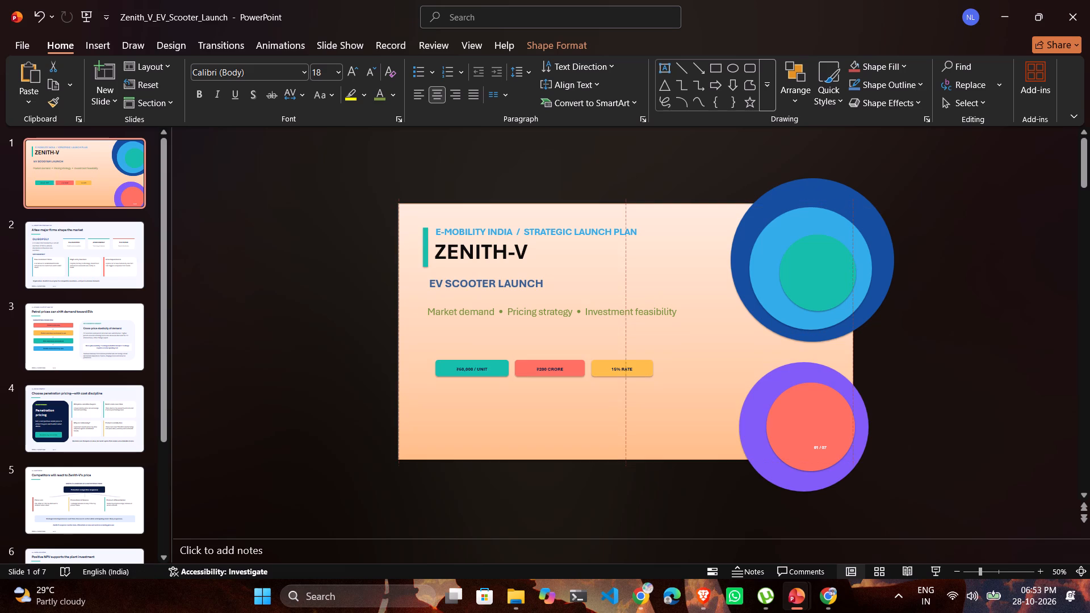
# Widen the yellow "15% RATE" badge slightly by extending its right edge on the title slide.
pyautogui.click(523, 522)
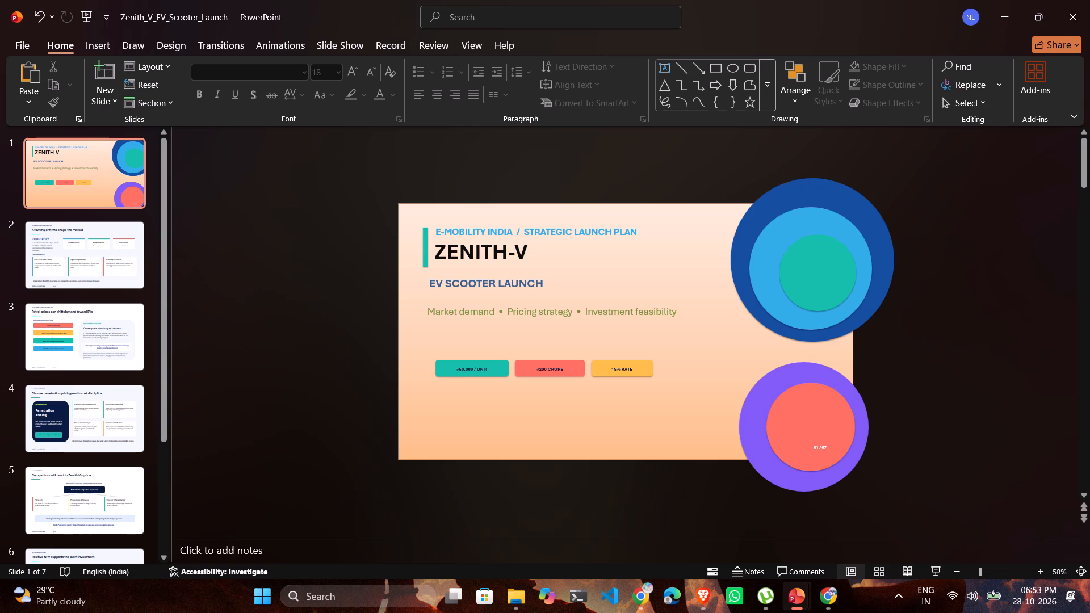
pyautogui.click(636, 371)
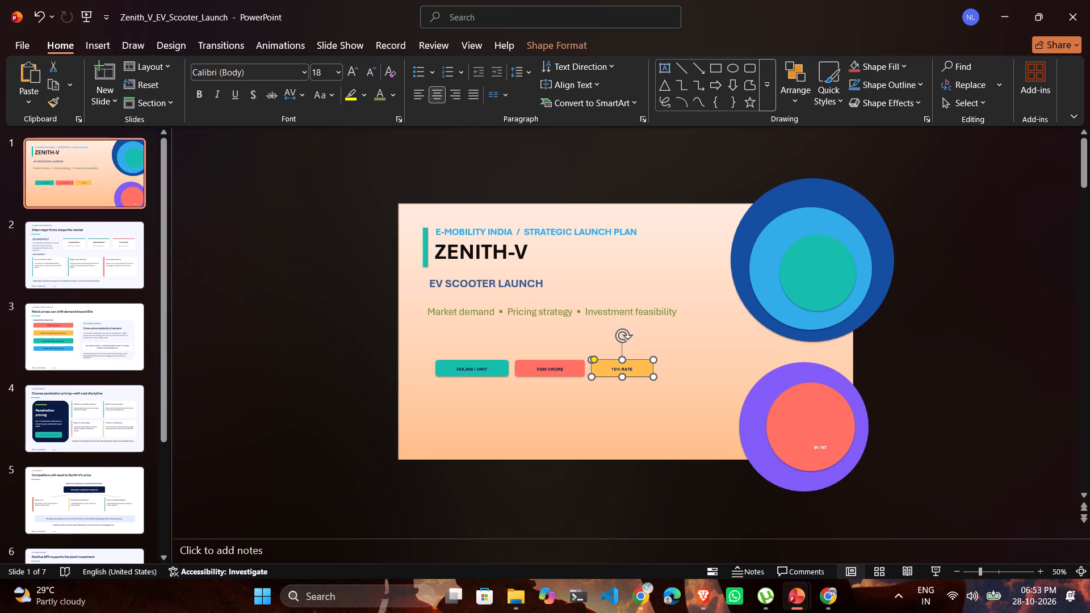
pyautogui.click(654, 375)
pyautogui.click(575, 364)
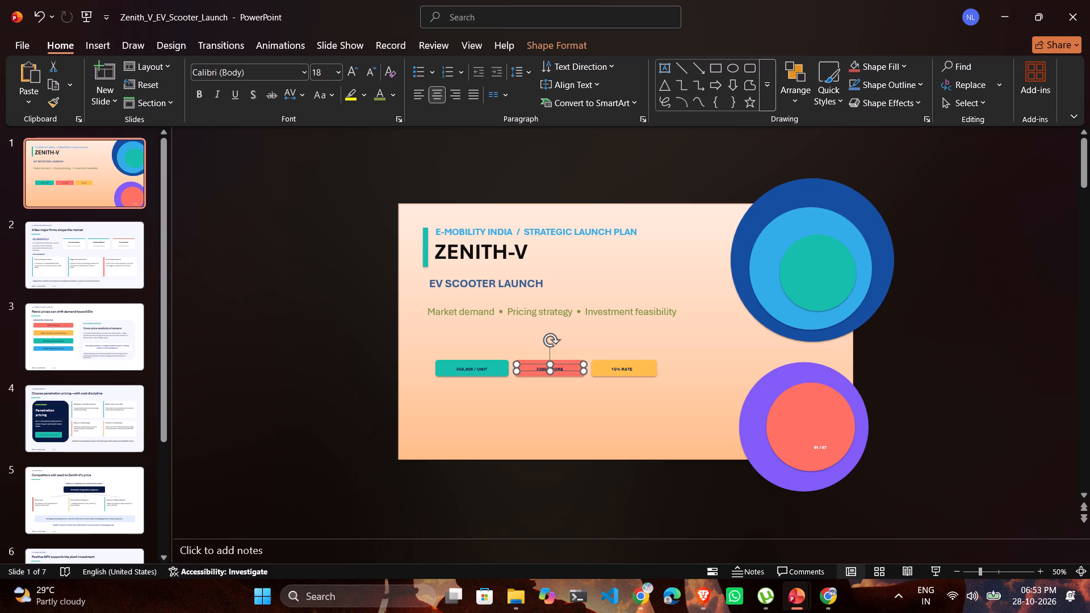
pyautogui.click(578, 390)
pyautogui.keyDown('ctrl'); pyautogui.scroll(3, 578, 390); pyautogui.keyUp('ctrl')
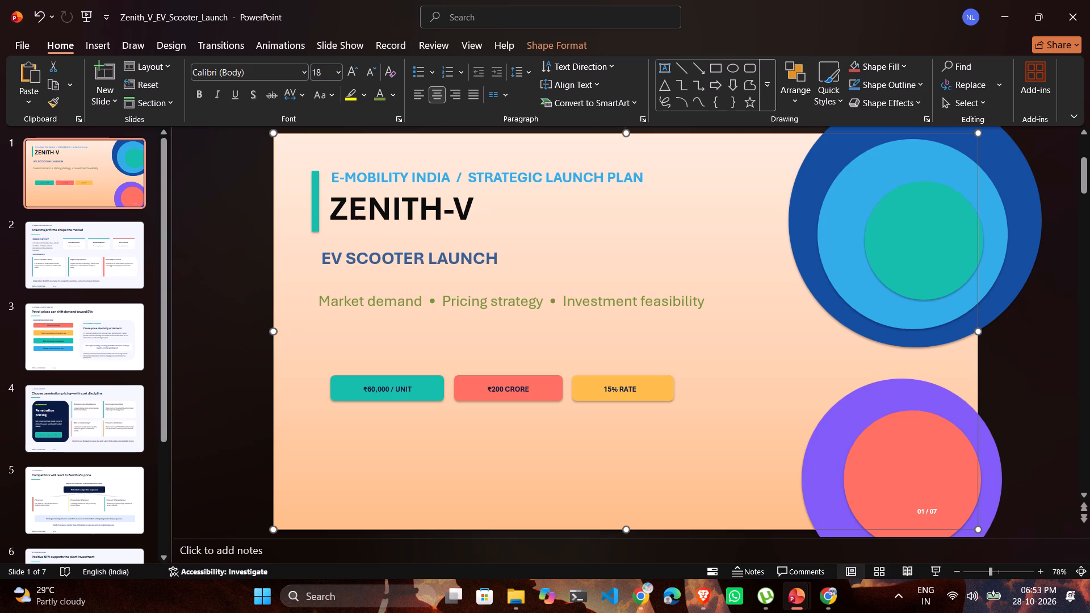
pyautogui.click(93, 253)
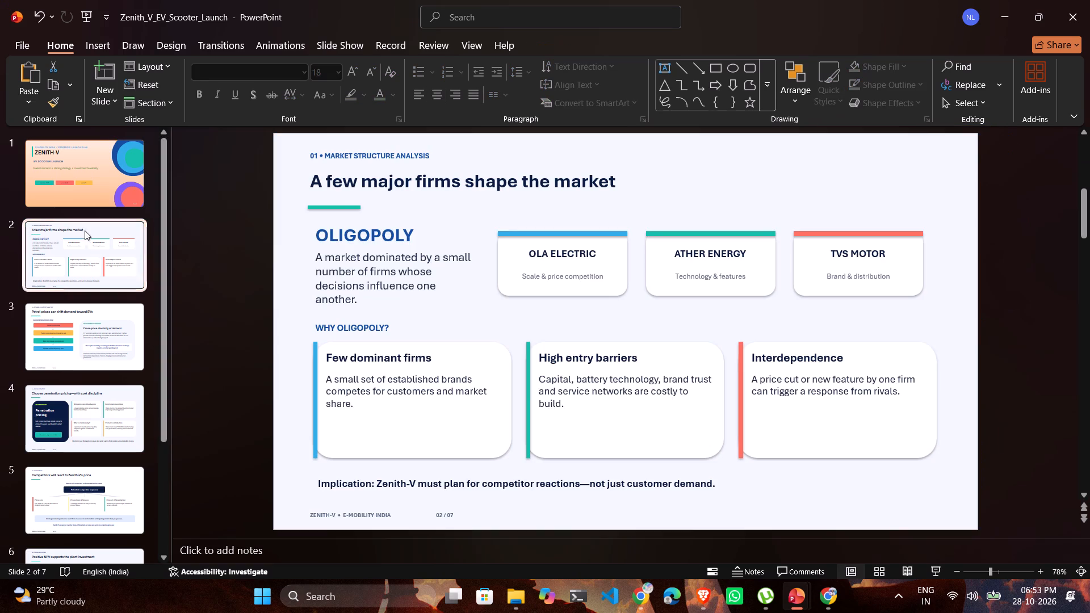
# Return to the title slide, fit it in view and start a screen snip of it.
pyautogui.click(64, 159)
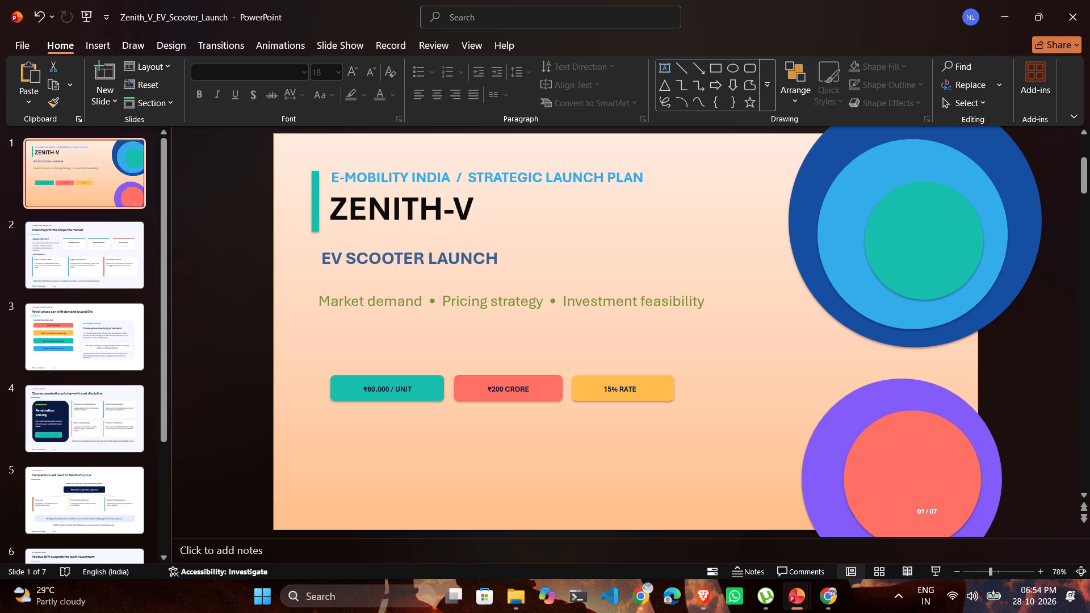
pyautogui.keyDown('ctrl'); pyautogui.scroll(-3, 747, 427); pyautogui.keyUp('ctrl')
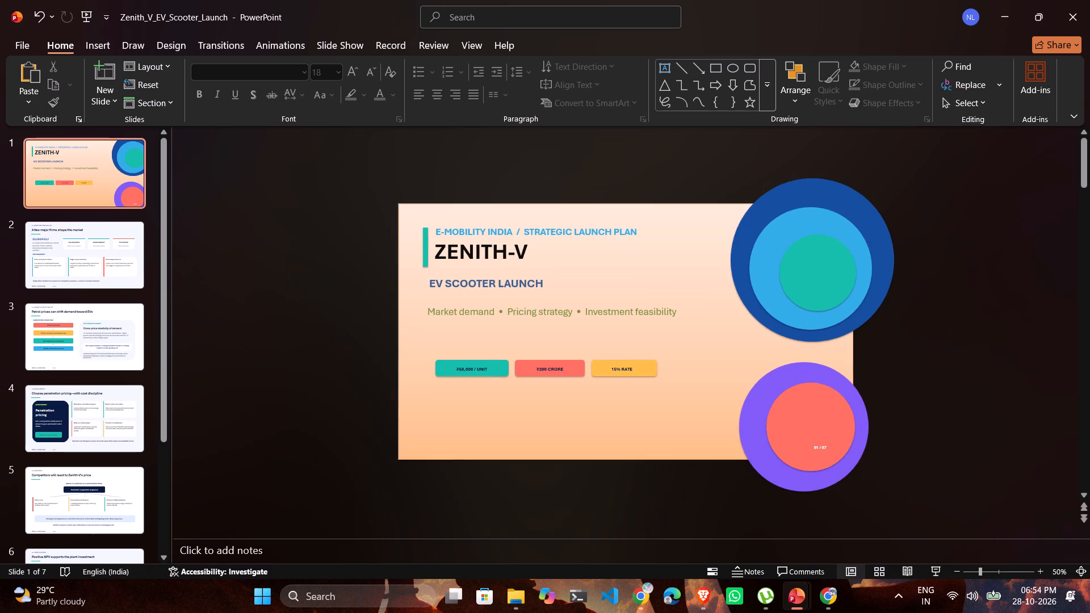
pyautogui.keyDown('ctrl'); pyautogui.scroll(1, 747, 427); pyautogui.keyUp('ctrl')
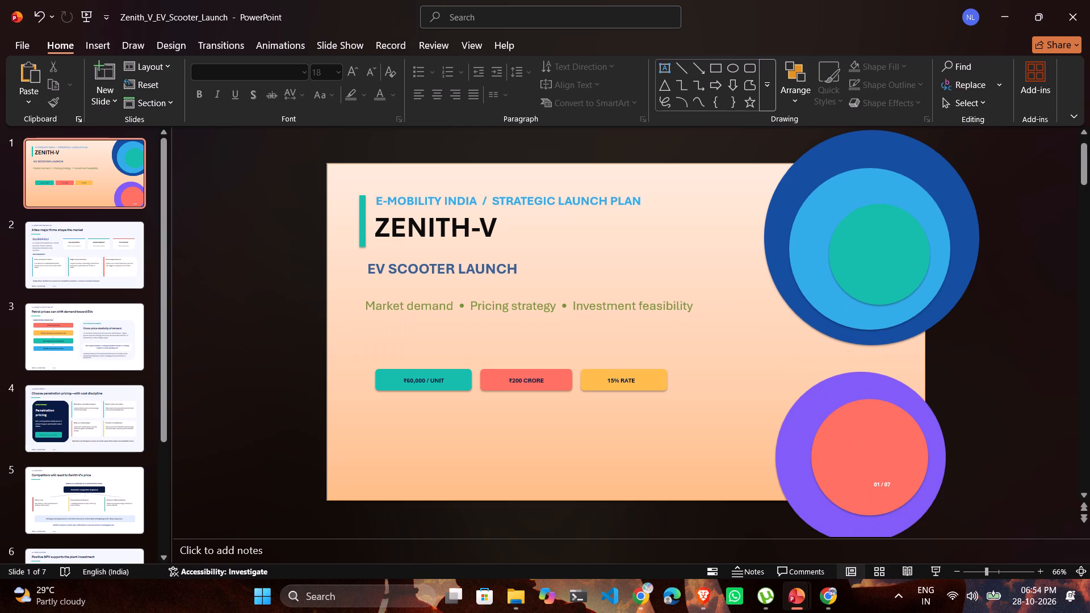
pyautogui.press('Print')
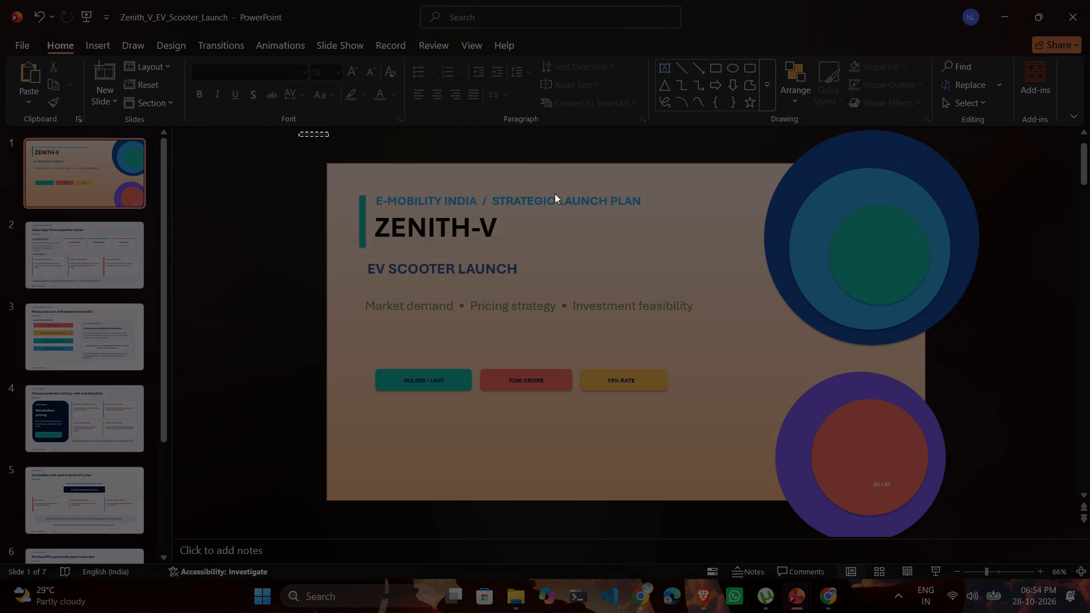
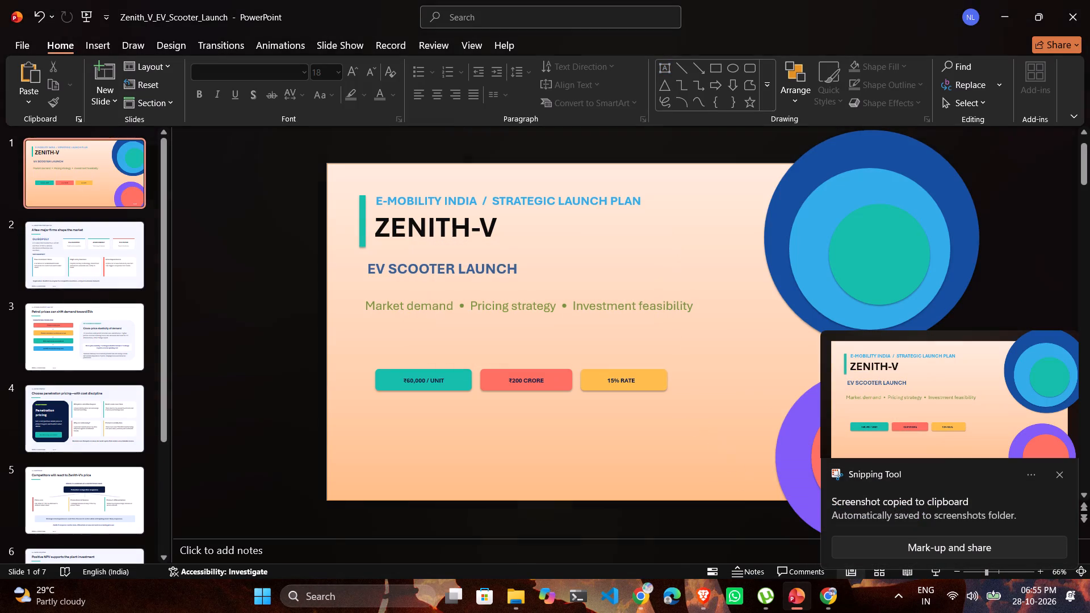
pyautogui.click(1060, 473)
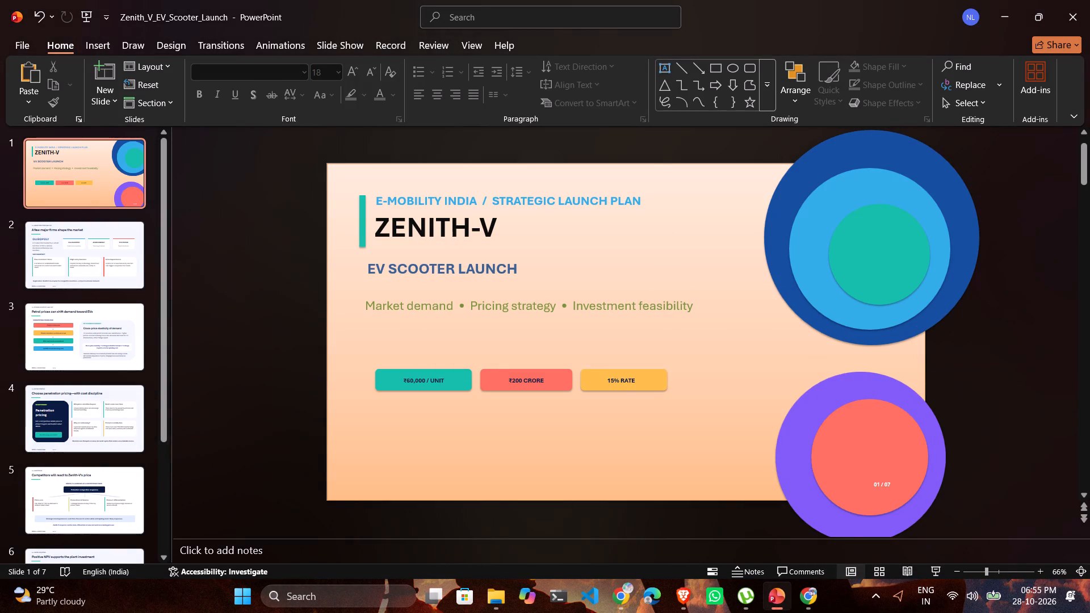
# Paste the electric-car illustration on the title slide, shrink it to about 4.7 × 5.3 cm and place it over the teal circle.
pyautogui.hotkey('ctrl', 'v')
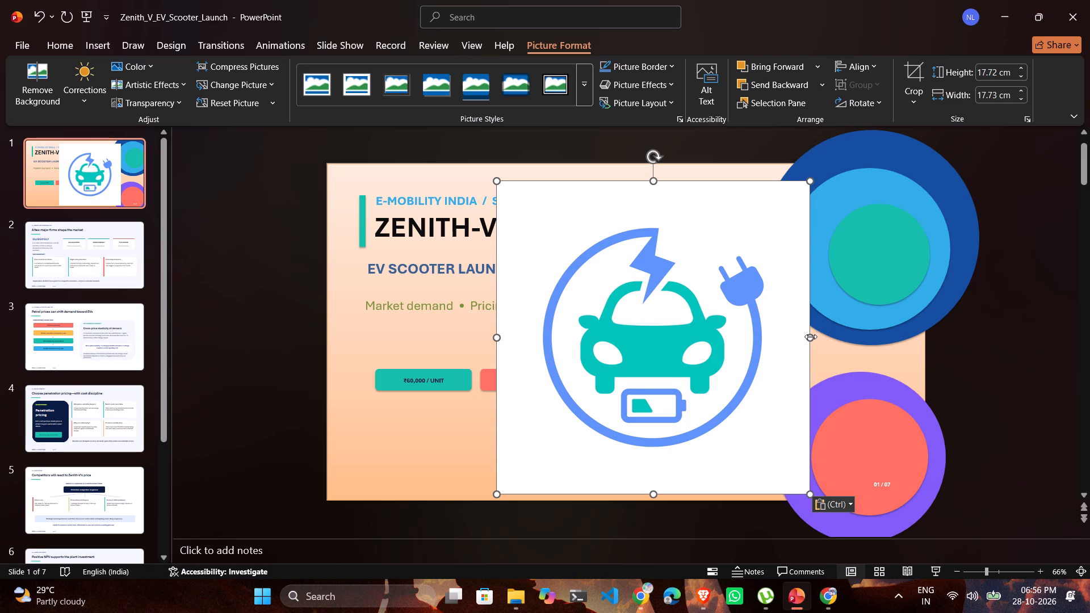
pyautogui.moveTo(811, 337); pyautogui.dragTo(804, 337)
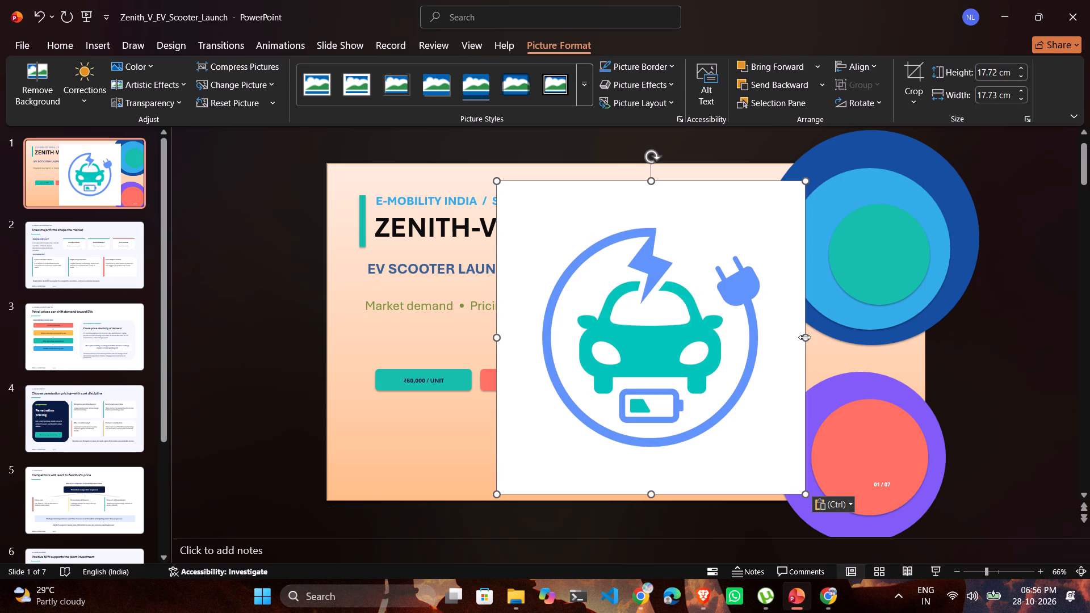
pyautogui.moveTo(653, 180); pyautogui.dragTo(652, 206)
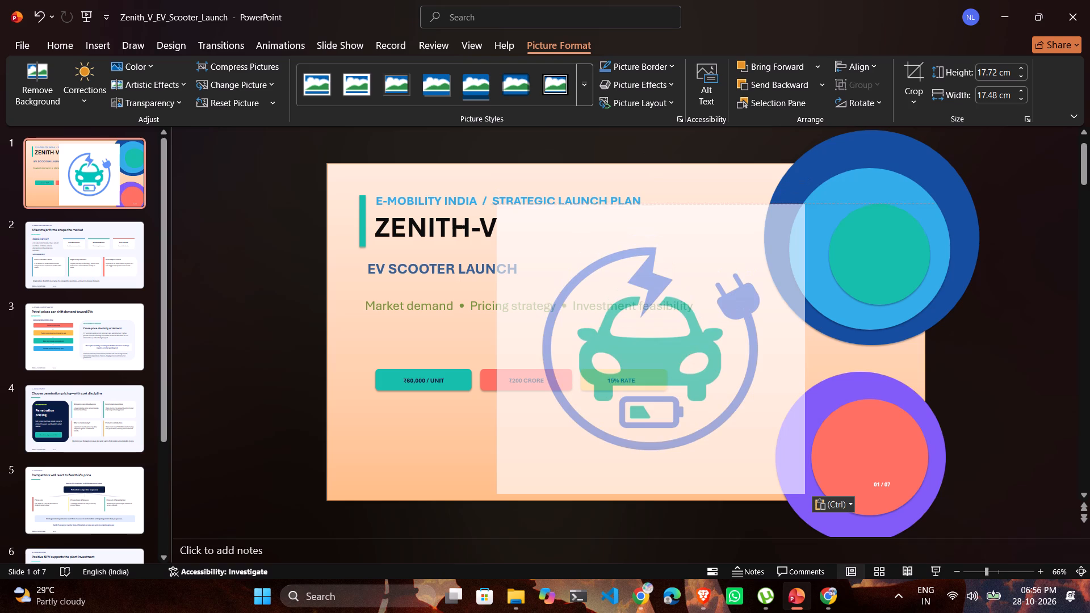
pyautogui.moveTo(652, 206); pyautogui.dragTo(655, 220)
pyautogui.moveTo(675, 334); pyautogui.dragTo(811, 272)
pyautogui.moveTo(633, 431); pyautogui.dragTo(672, 403)
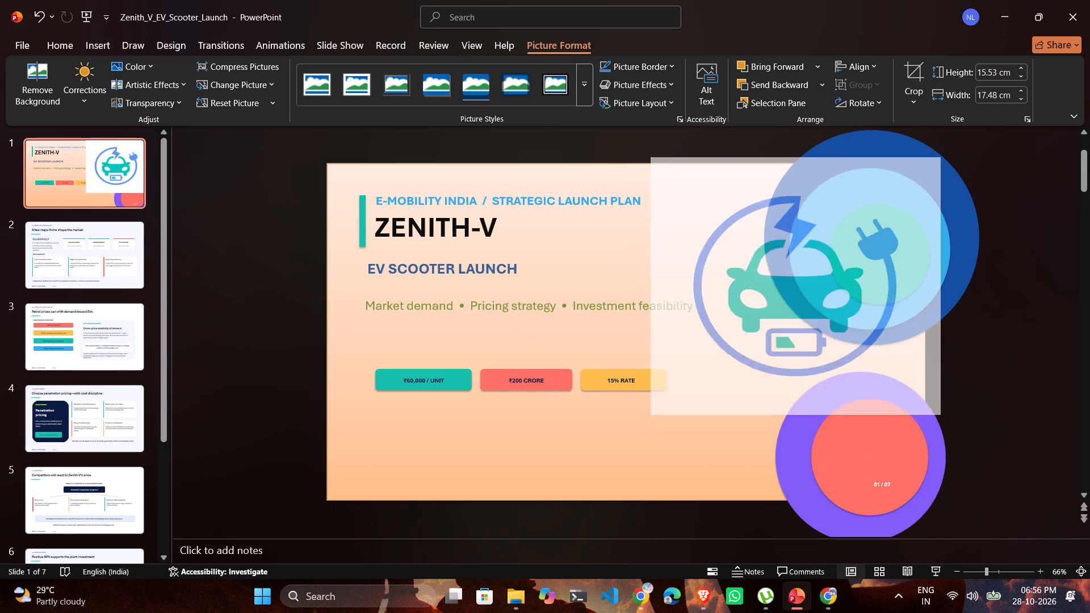
pyautogui.moveTo(672, 403); pyautogui.dragTo(870, 253)
pyautogui.moveTo(886, 208); pyautogui.dragTo(880, 258)
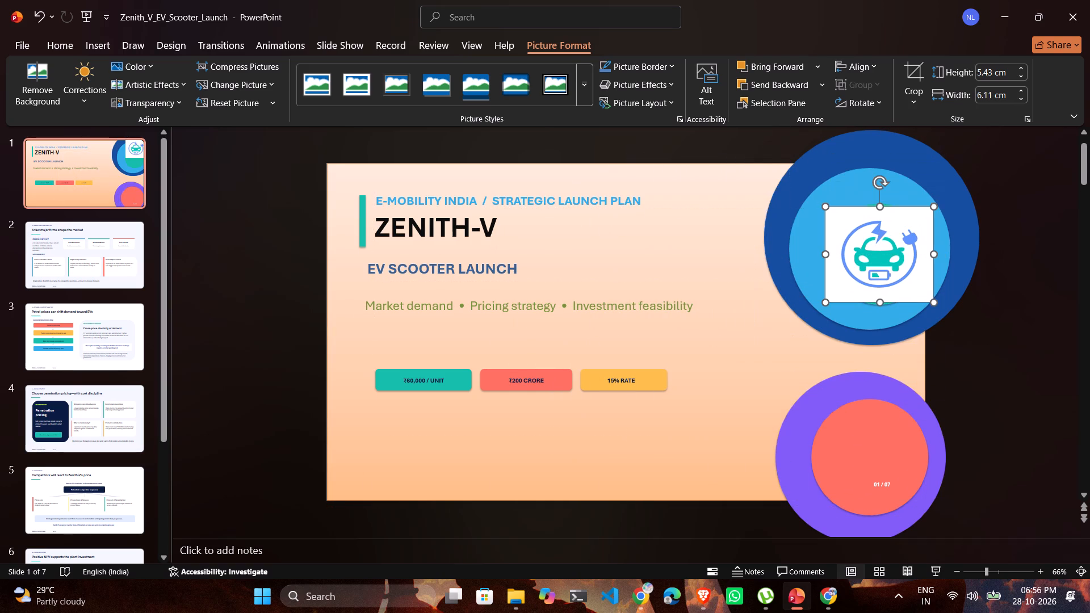
pyautogui.moveTo(823, 304); pyautogui.dragTo(841, 289)
pyautogui.moveTo(878, 266); pyautogui.dragTo(869, 273)
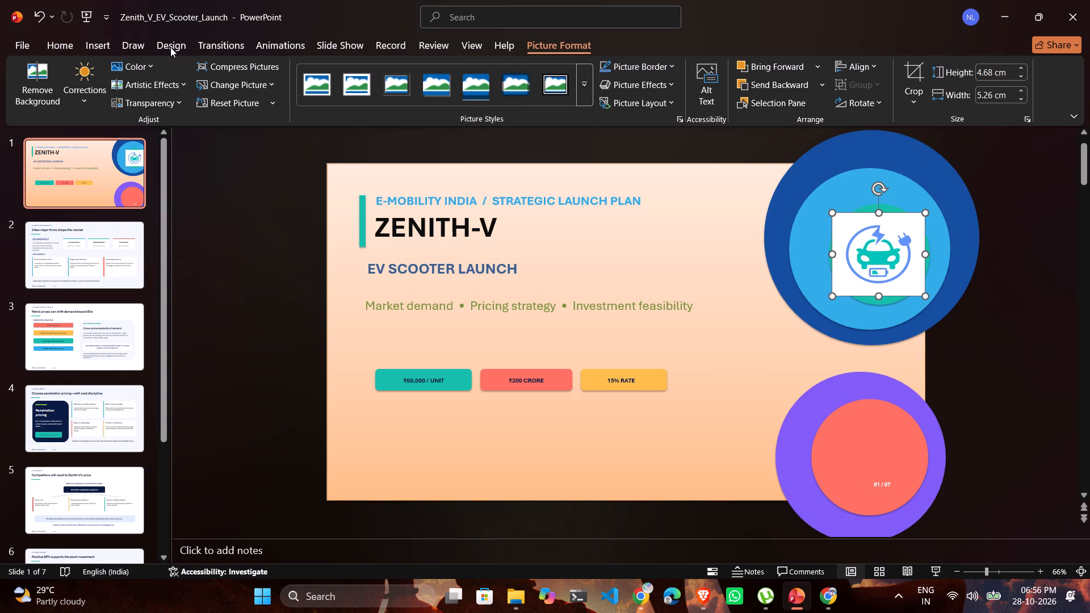
# Draw an ellipse about 6.5 cm wide and 4.6 cm high beside the concentric blue circles.
pyautogui.click(99, 47)
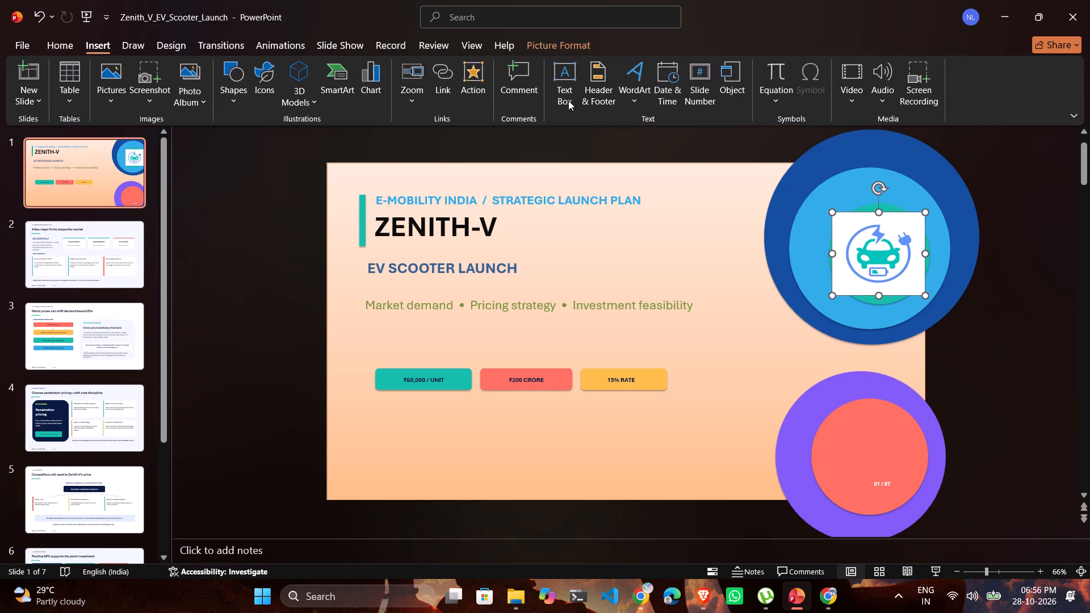
pyautogui.click(126, 47)
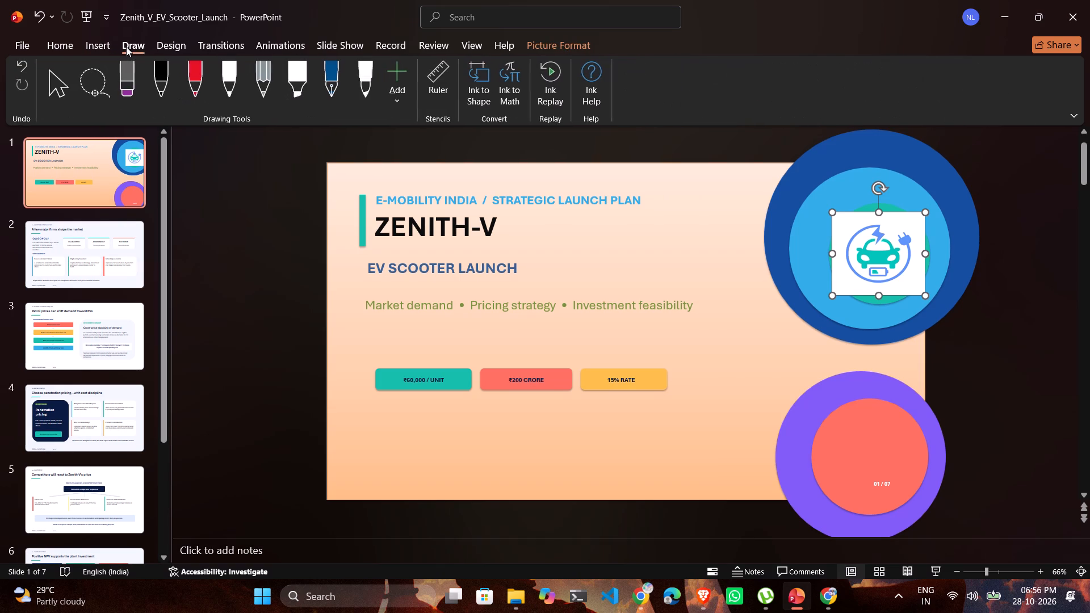
pyautogui.click(64, 48)
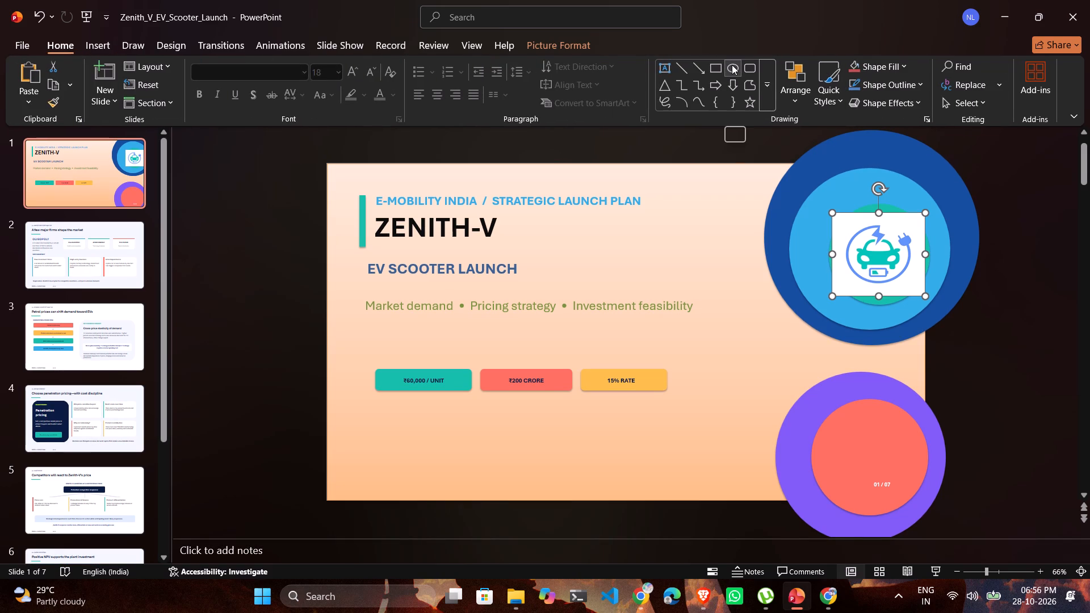
pyautogui.click(773, 94)
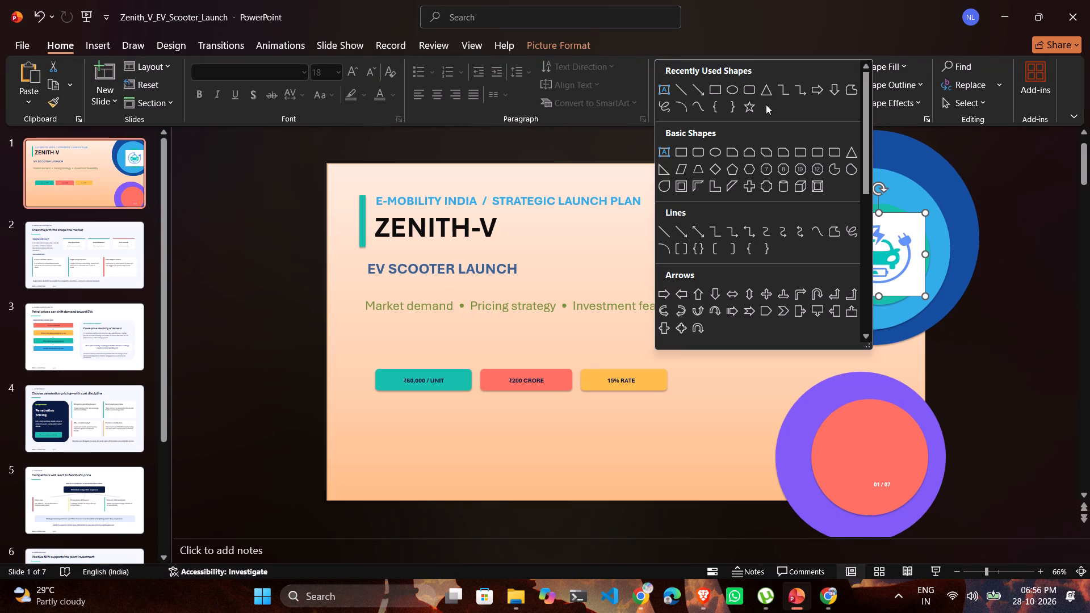
pyautogui.click(716, 149)
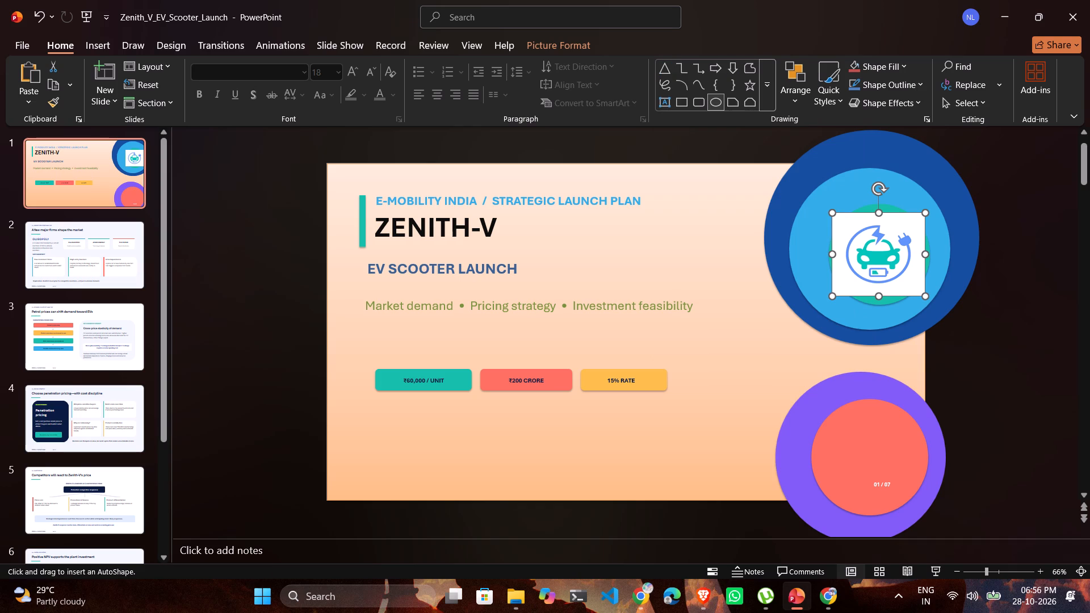
pyautogui.moveTo(696, 229); pyautogui.dragTo(815, 309)
# Move the electric-car picture off the teal circle to the empty area just below the new ellipse.
pyautogui.moveTo(902, 244); pyautogui.dragTo(869, 253)
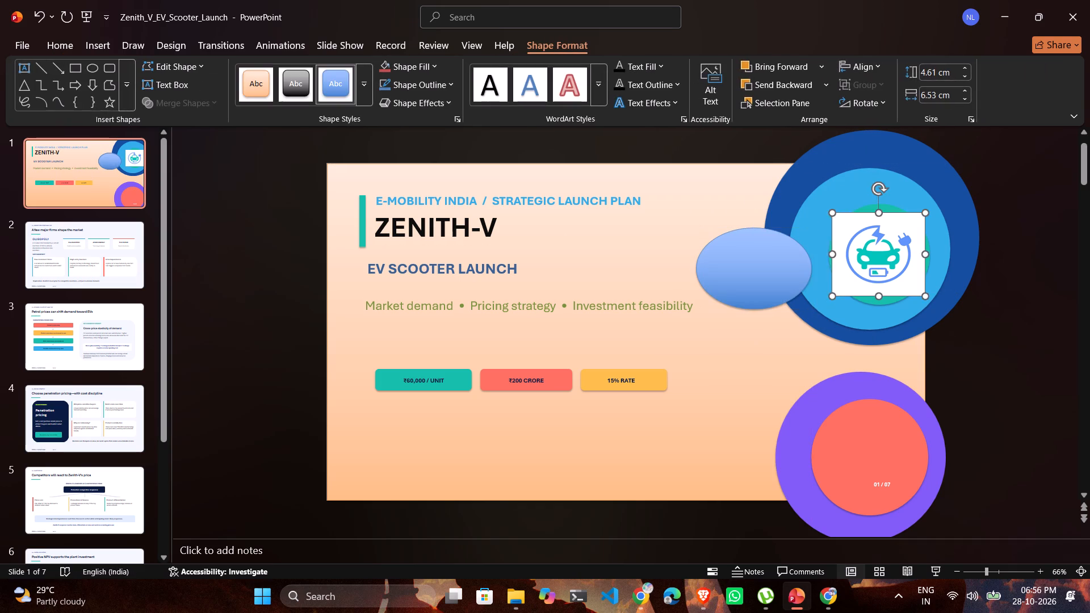
pyautogui.moveTo(869, 253); pyautogui.dragTo(754, 359)
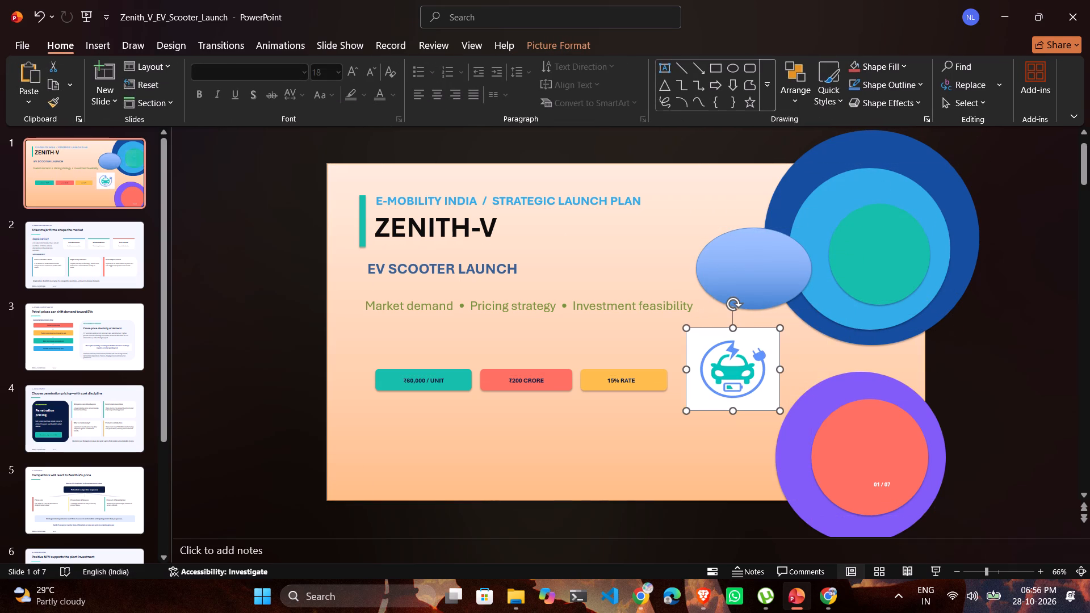
# Delete the light-blue ellipse beside the concentric blue circles on the title slide.
pyautogui.click(754, 264)
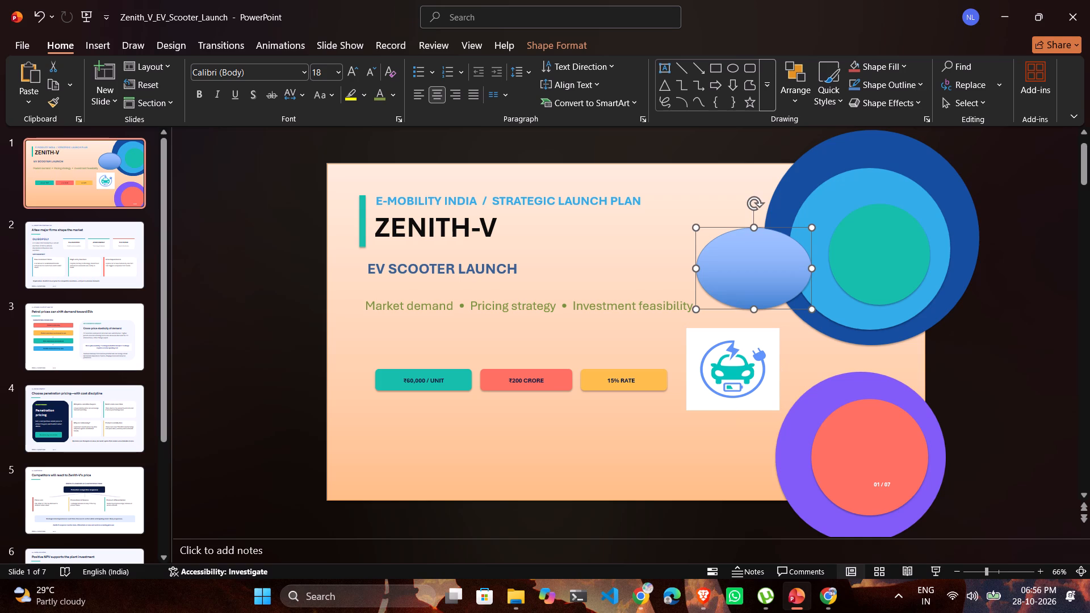
pyautogui.press('BackSpace')
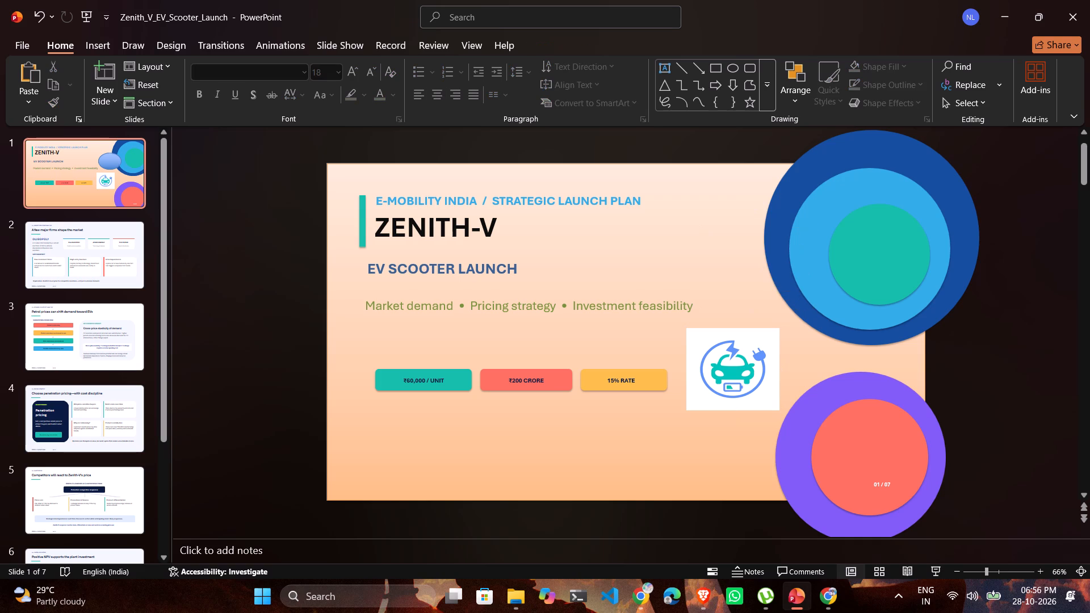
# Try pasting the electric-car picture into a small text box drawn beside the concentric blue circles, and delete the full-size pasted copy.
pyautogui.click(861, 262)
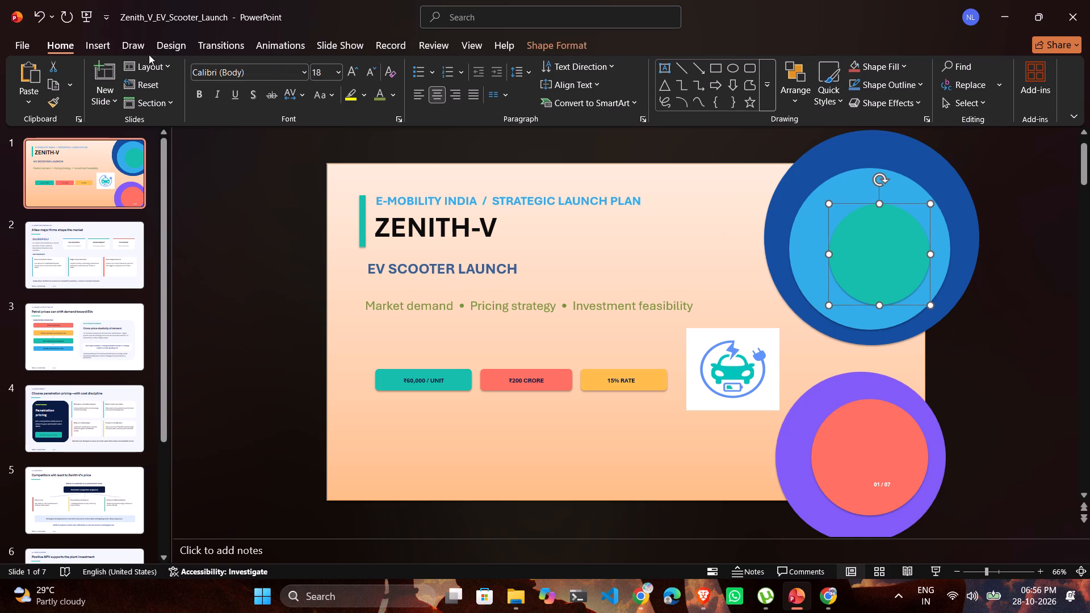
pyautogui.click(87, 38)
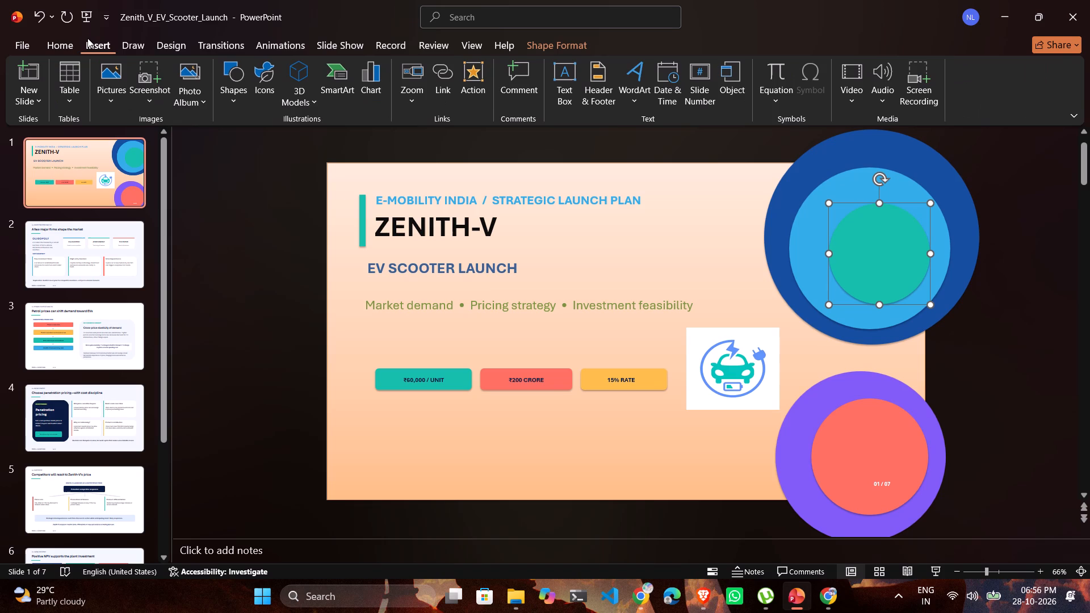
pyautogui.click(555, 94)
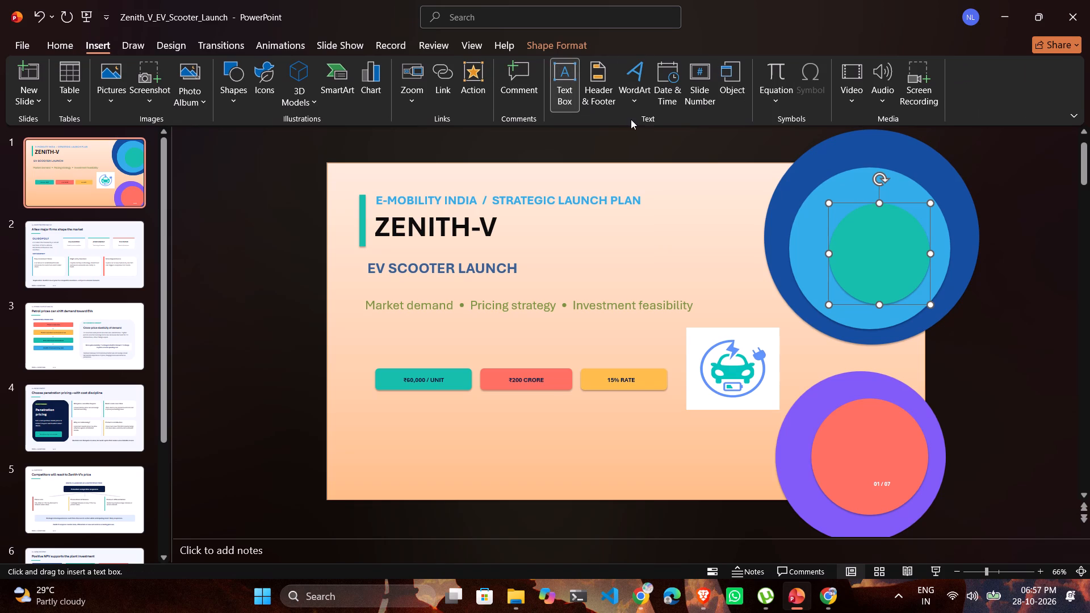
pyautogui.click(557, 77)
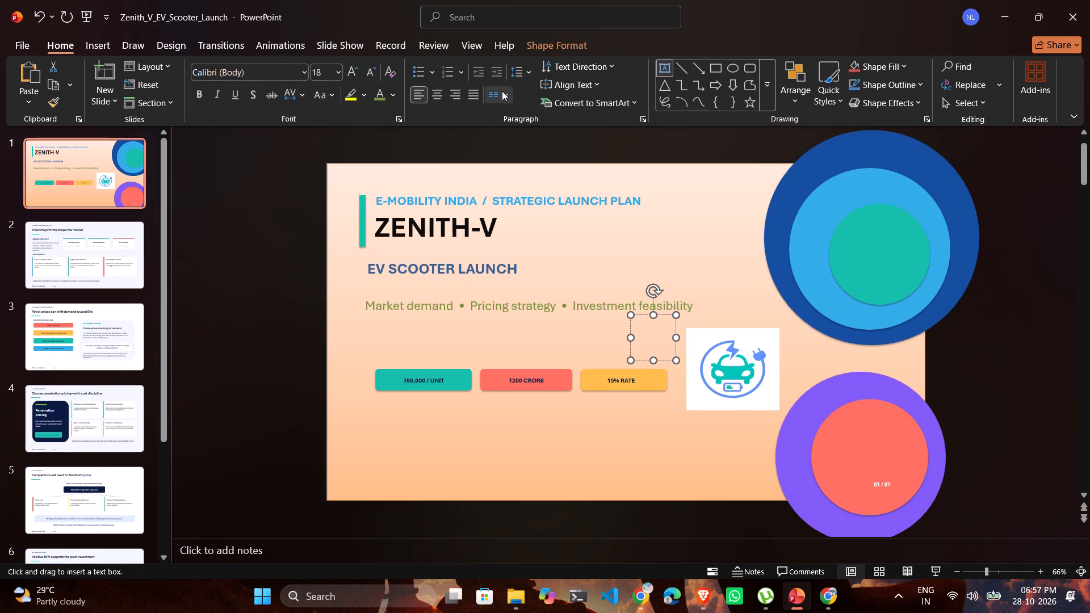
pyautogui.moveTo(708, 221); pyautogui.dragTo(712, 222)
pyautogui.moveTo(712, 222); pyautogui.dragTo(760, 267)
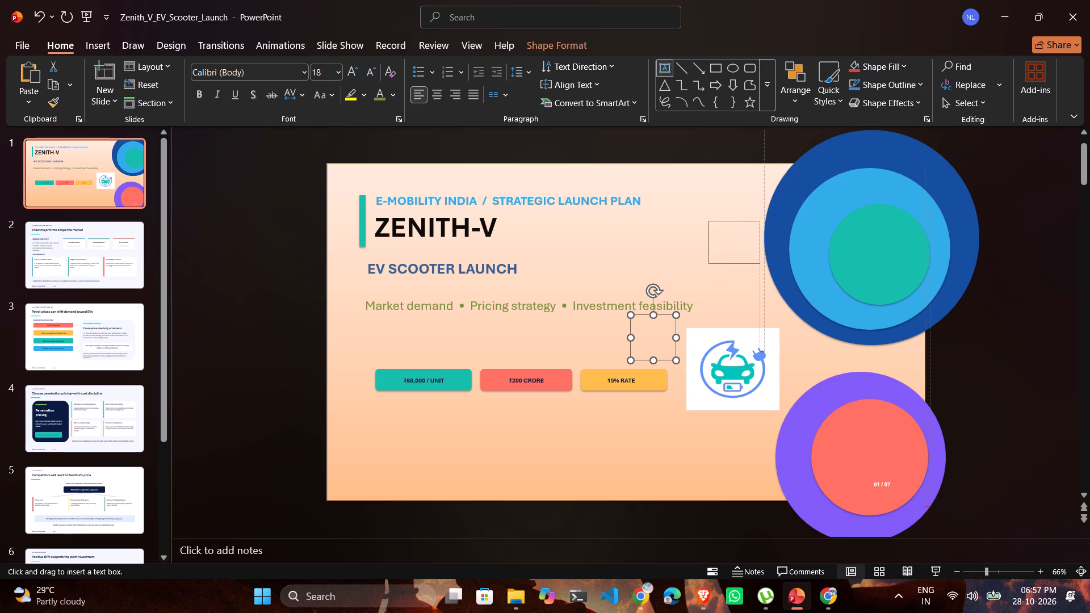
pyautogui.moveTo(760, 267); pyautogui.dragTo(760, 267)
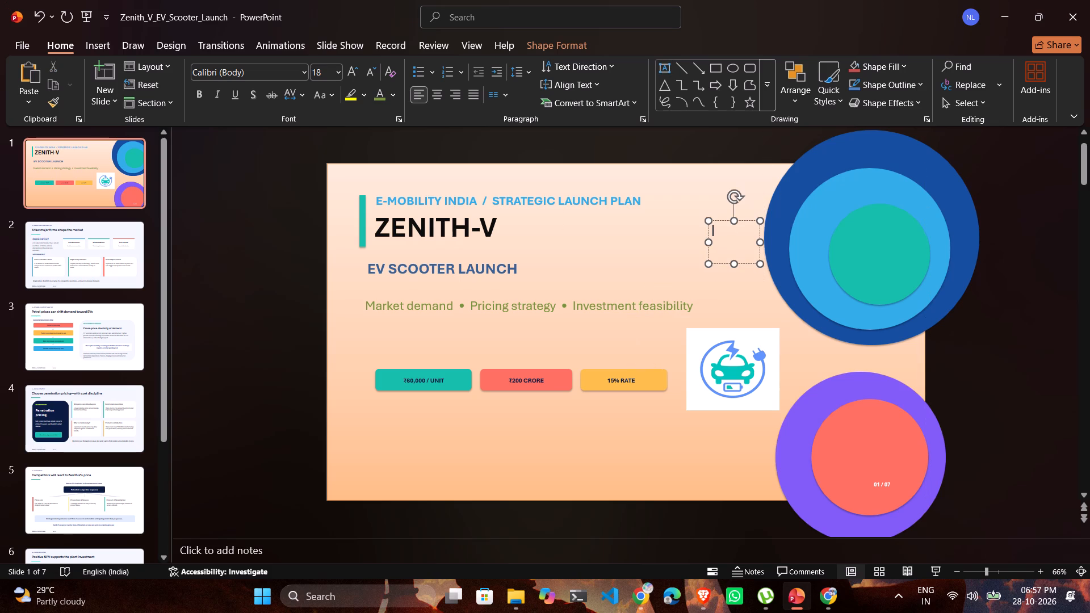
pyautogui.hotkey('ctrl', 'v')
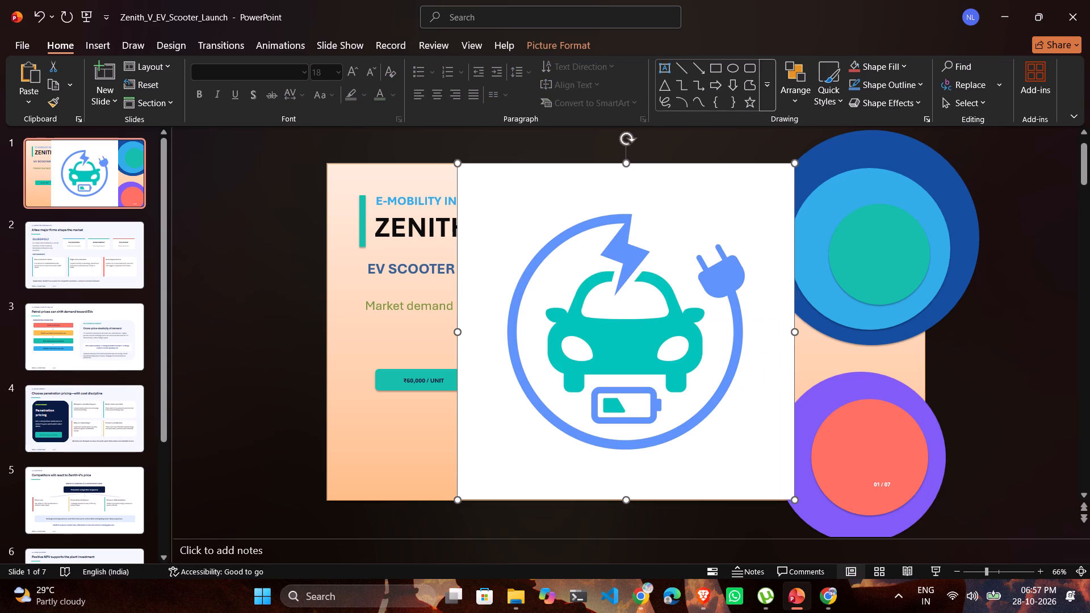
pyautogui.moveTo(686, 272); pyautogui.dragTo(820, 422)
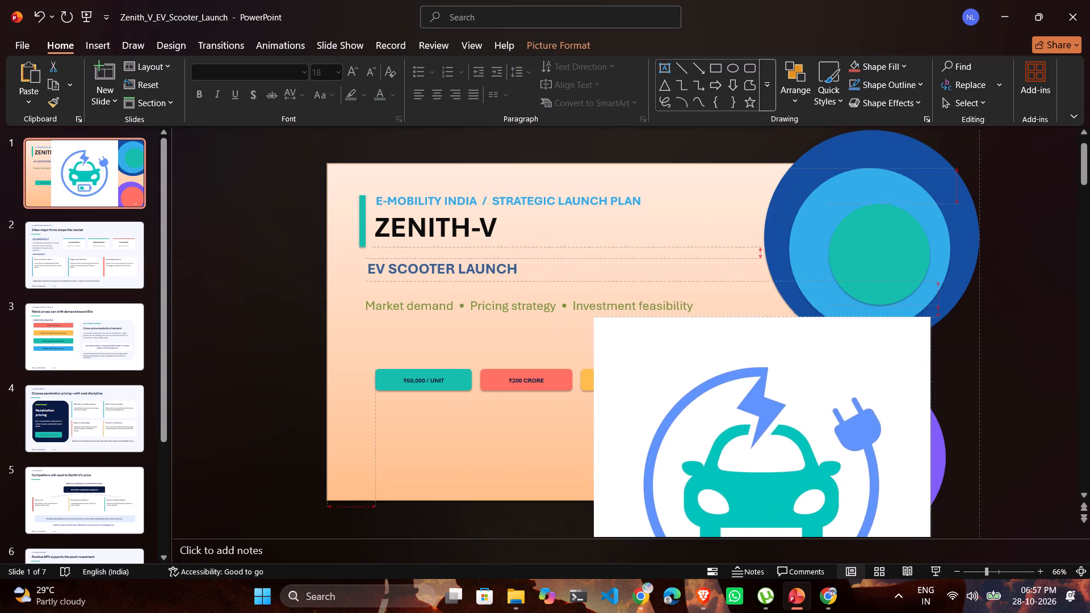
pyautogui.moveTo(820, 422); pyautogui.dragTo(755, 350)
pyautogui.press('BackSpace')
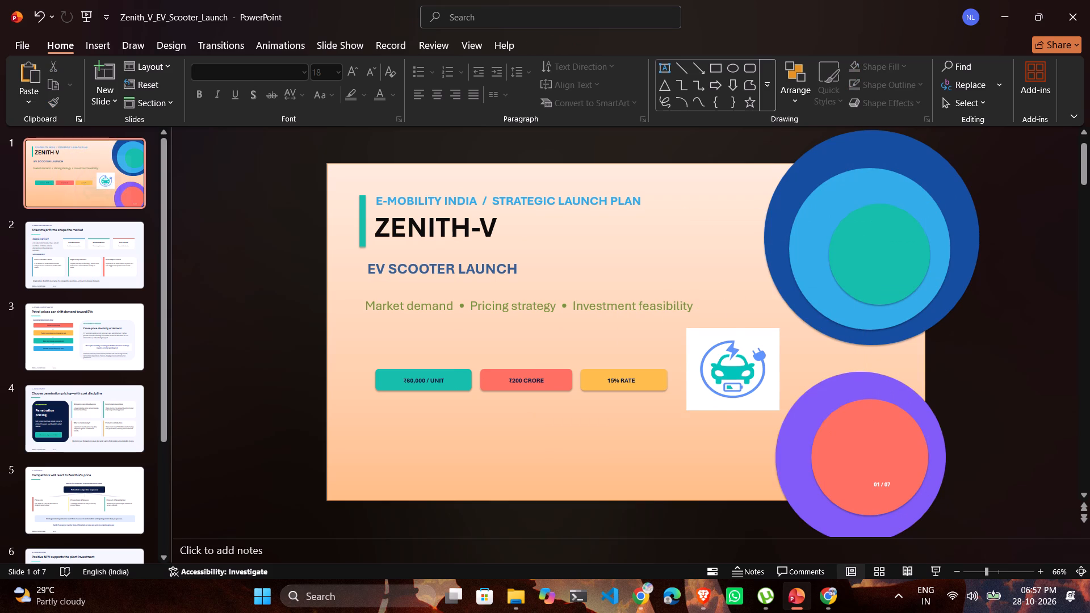
# Delete the small electric-car picture from the title slide.
pyautogui.moveTo(730, 355); pyautogui.dragTo(738, 283)
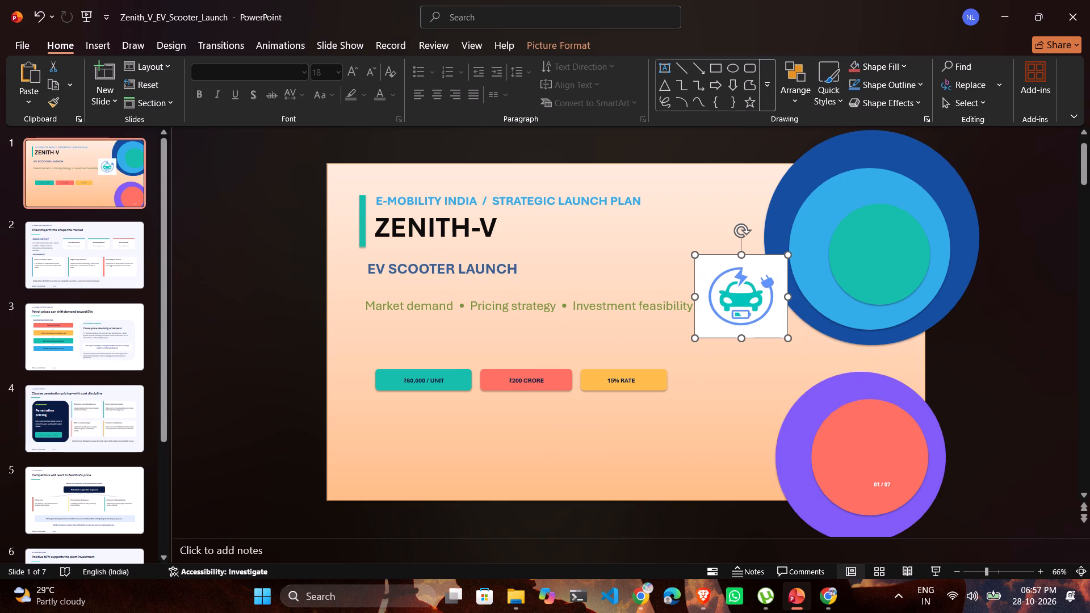
pyautogui.press('BackSpace')
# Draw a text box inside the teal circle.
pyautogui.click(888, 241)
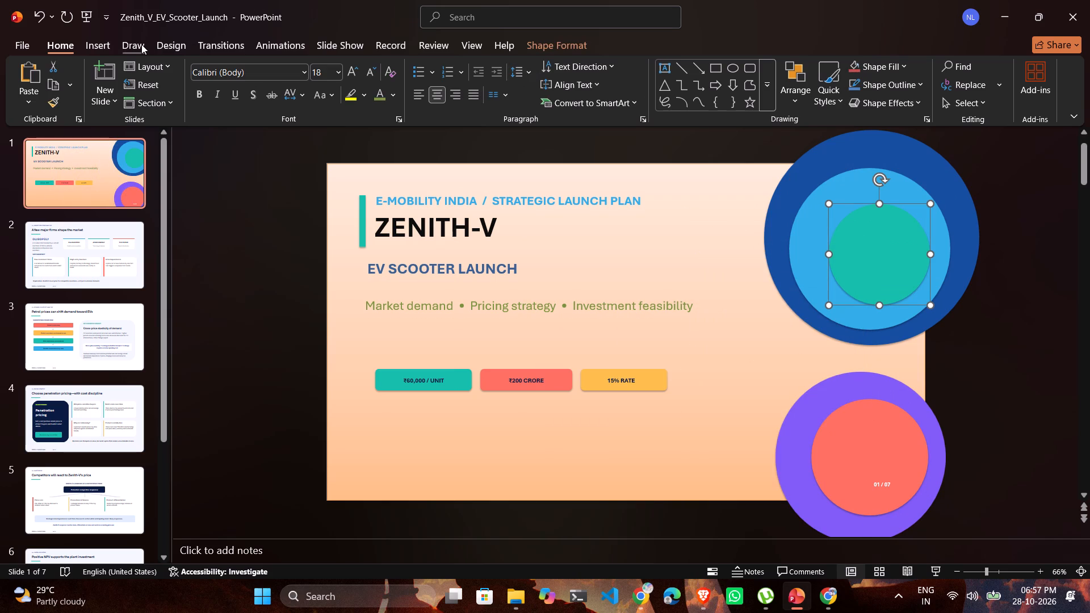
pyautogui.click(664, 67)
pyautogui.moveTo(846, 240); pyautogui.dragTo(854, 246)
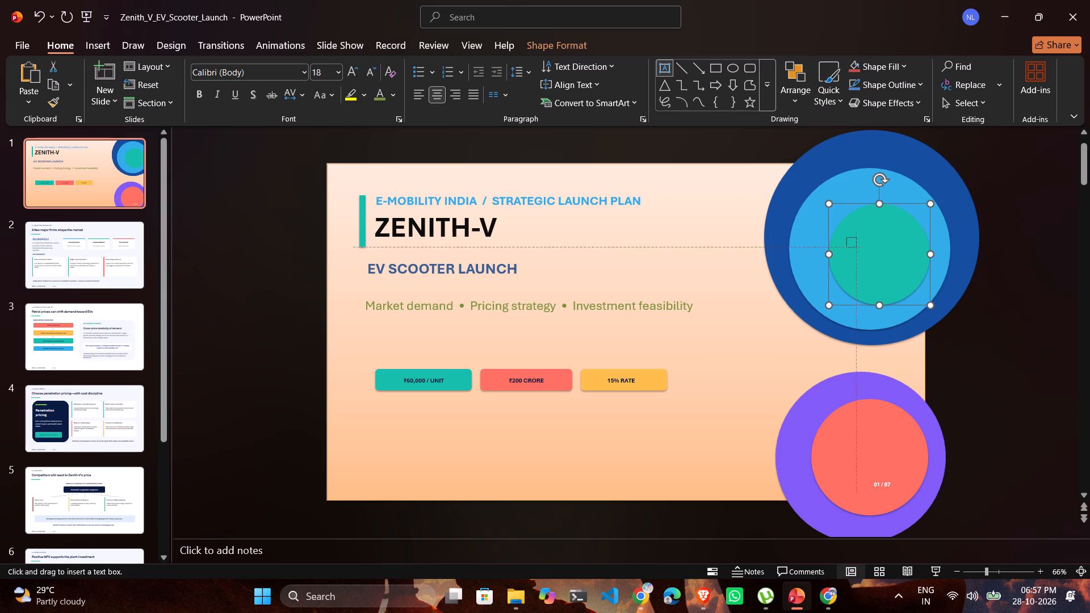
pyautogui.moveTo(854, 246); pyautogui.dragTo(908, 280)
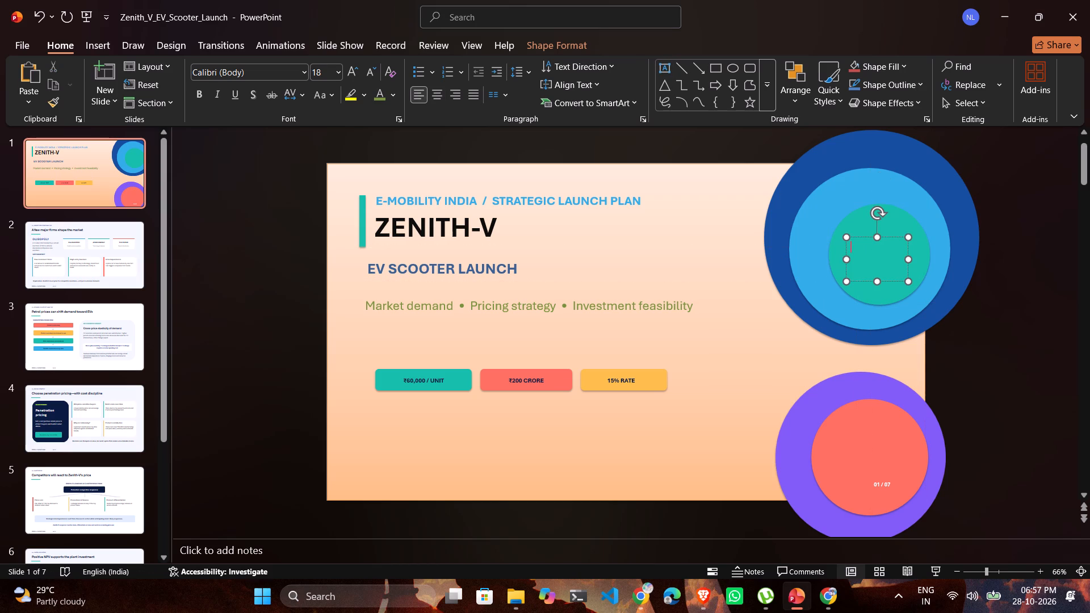
# Paste the electric-car picture, shrink it to about a third of its pasted size and place it over the teal circle.
pyautogui.hotkey('ctrl', 'v')
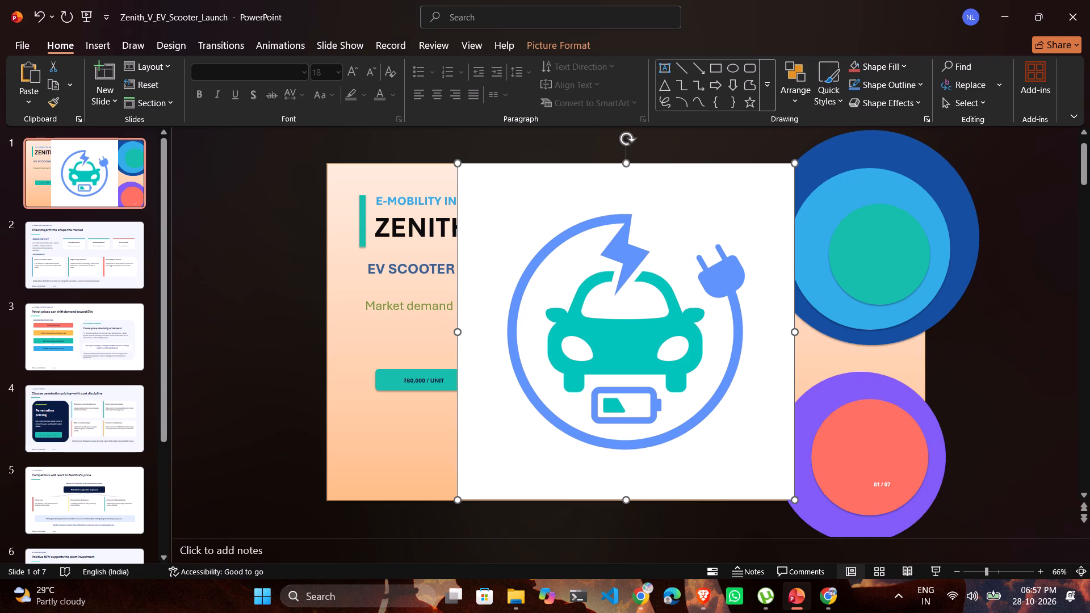
pyautogui.click(797, 332)
pyautogui.moveTo(795, 498); pyautogui.dragTo(629, 322)
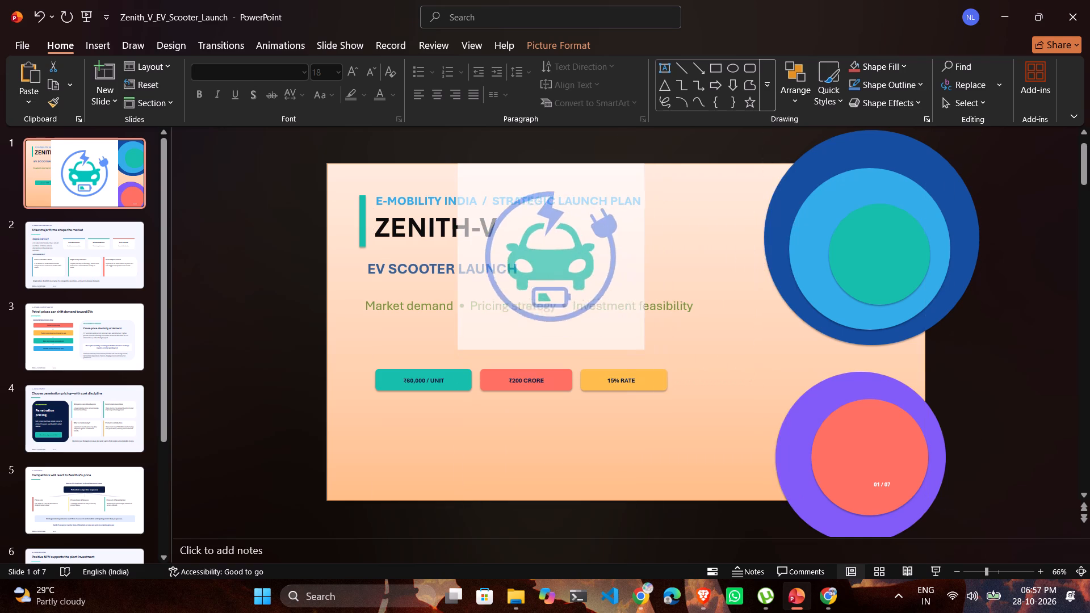
pyautogui.moveTo(629, 322); pyautogui.dragTo(577, 232)
pyautogui.moveTo(501, 222); pyautogui.dragTo(668, 275)
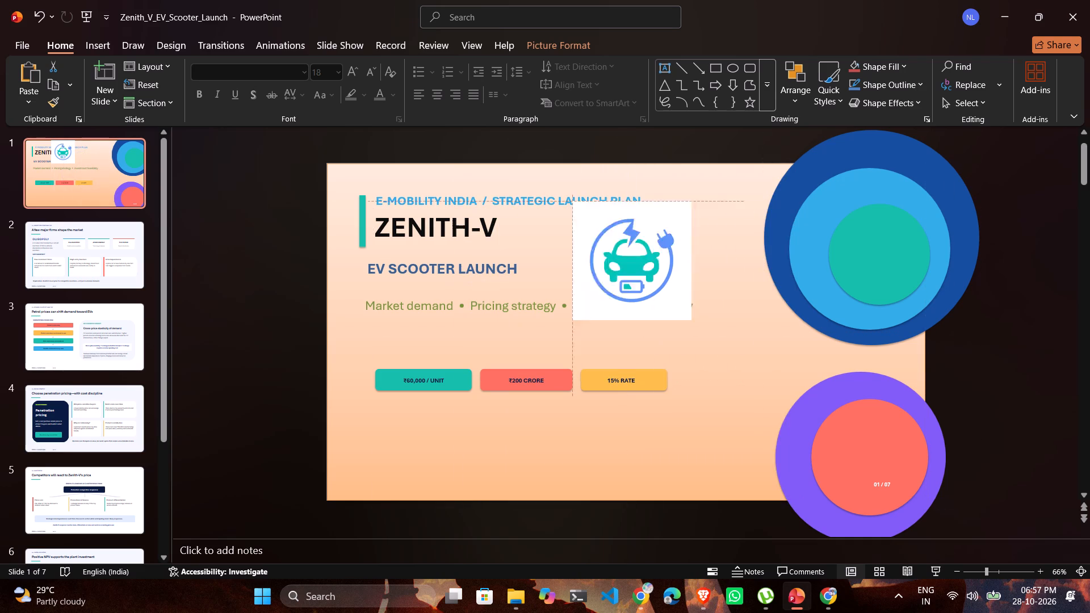
pyautogui.moveTo(668, 275); pyautogui.dragTo(864, 268)
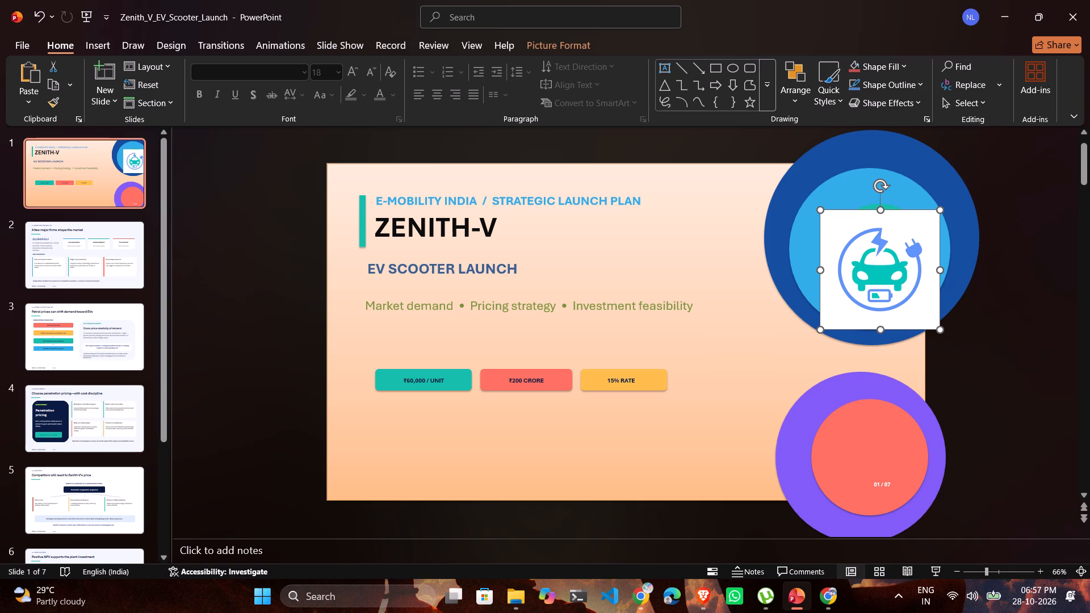
# Copy the electric-car picture placed over the teal circle.
pyautogui.click(863, 255)
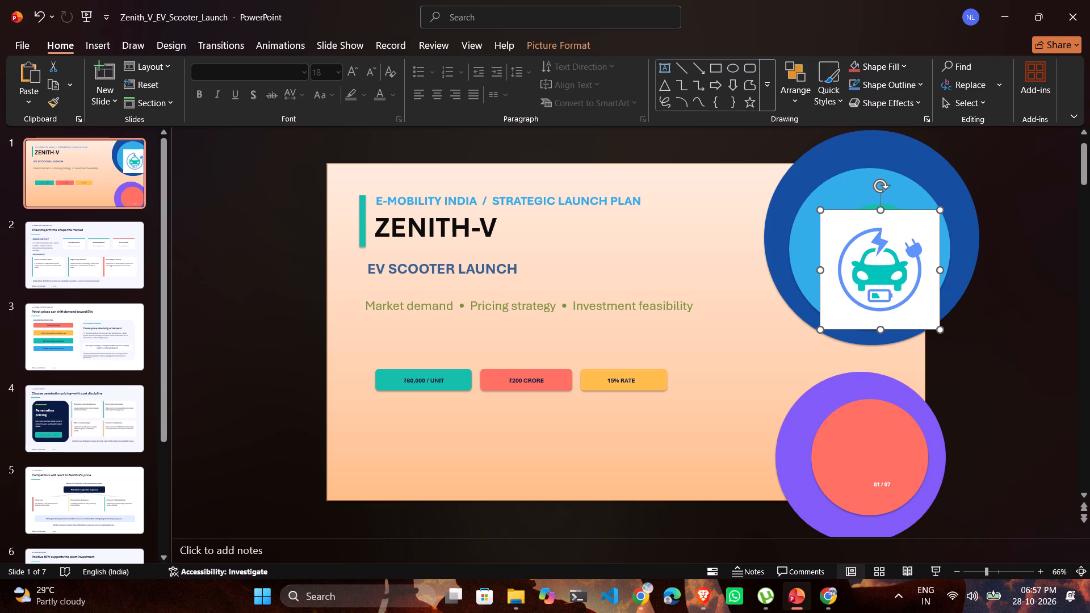
pyautogui.rightClick(863, 255)
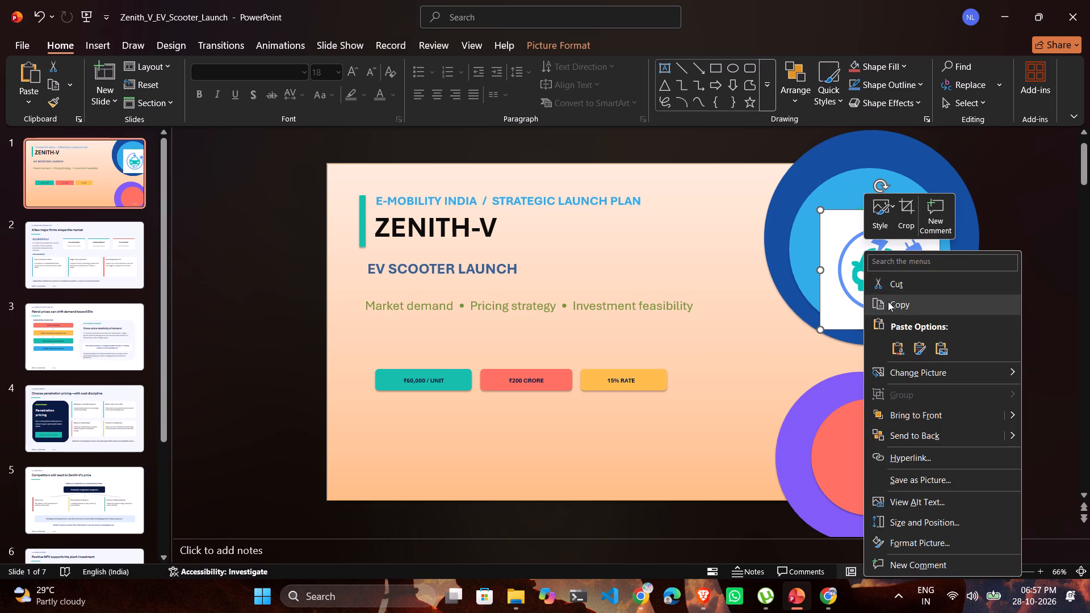
pyautogui.click(888, 301)
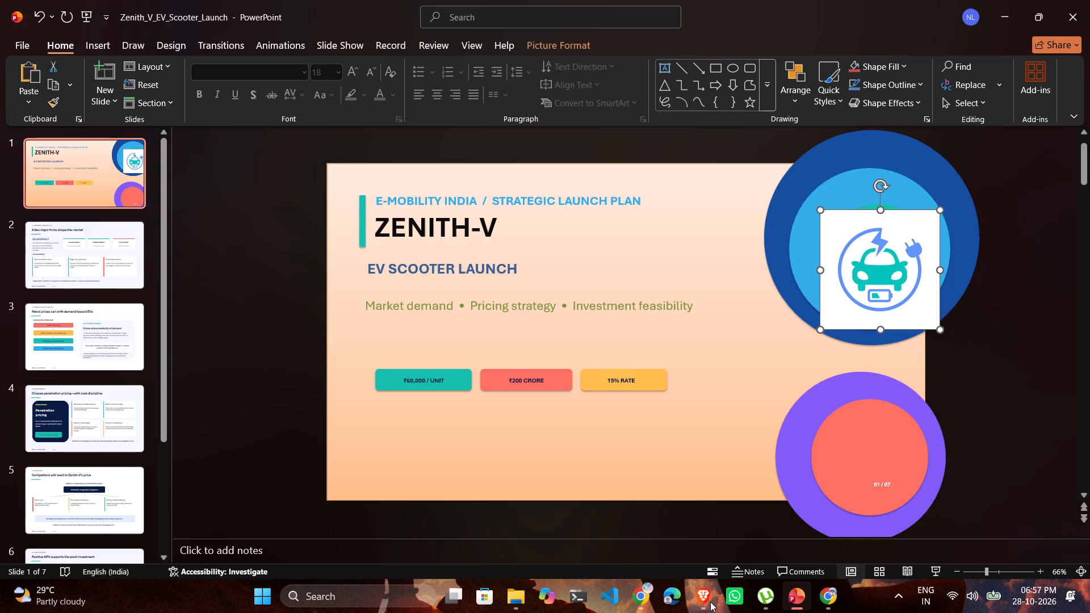
# Switch to Brave, search Google for "remove background" and open the remove.bg website.
pyautogui.click(710, 602)
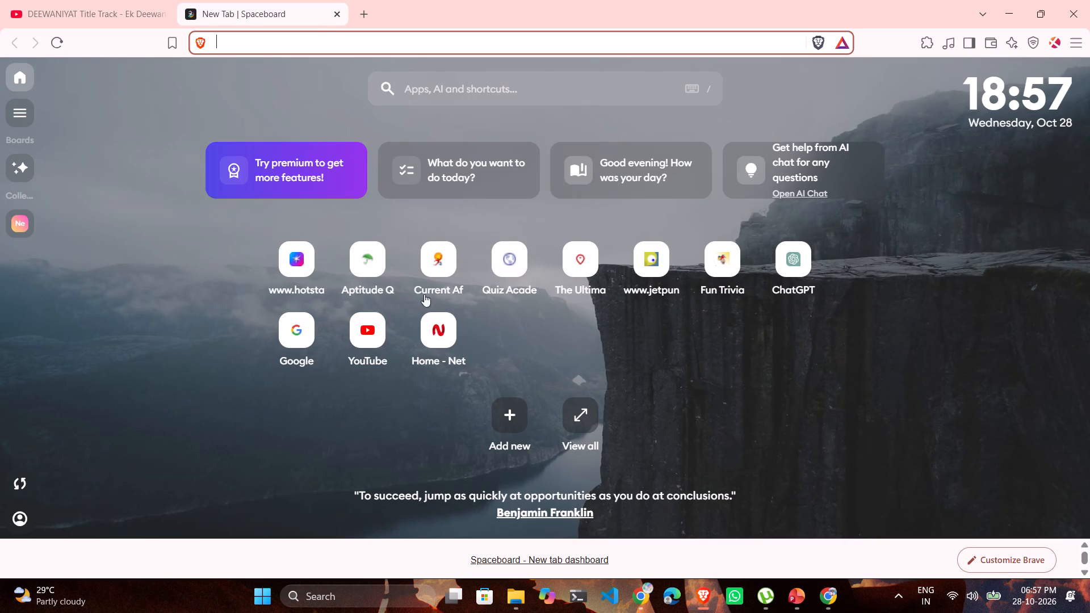
pyautogui.click(300, 341)
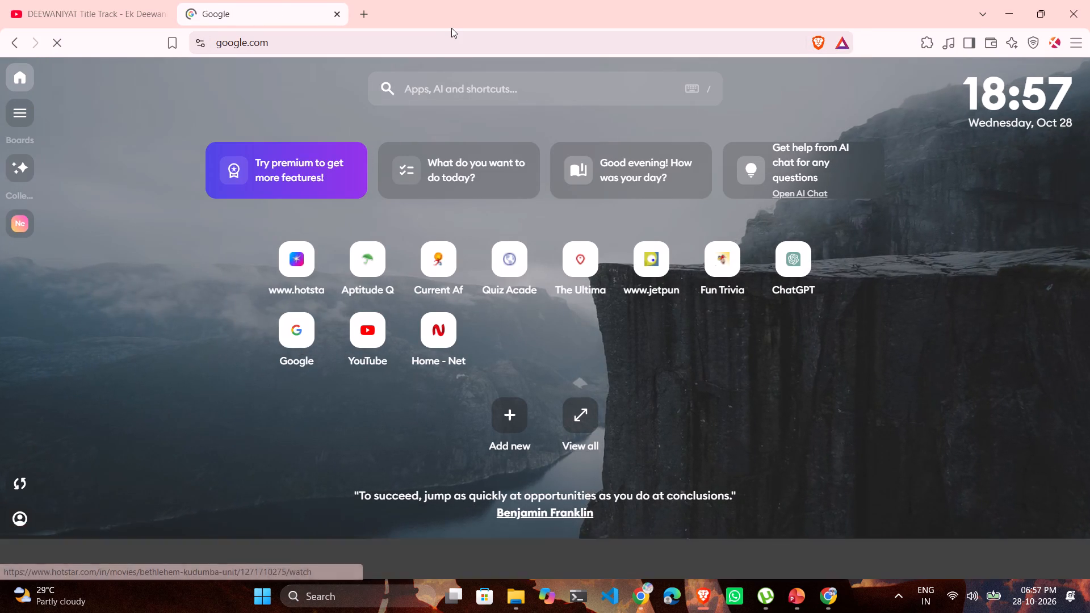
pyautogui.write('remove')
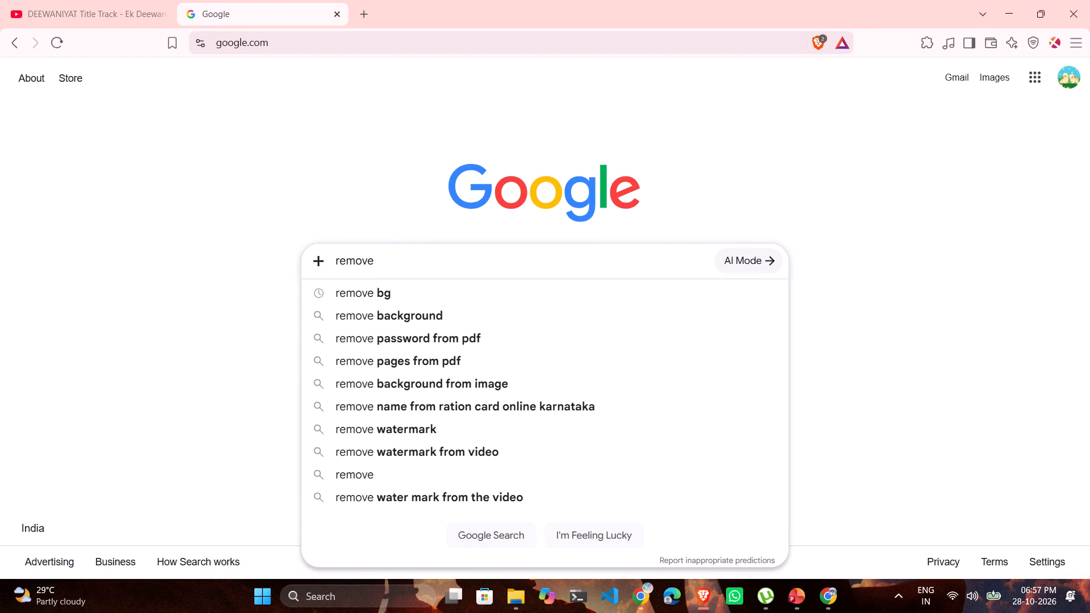
pyautogui.click(376, 326)
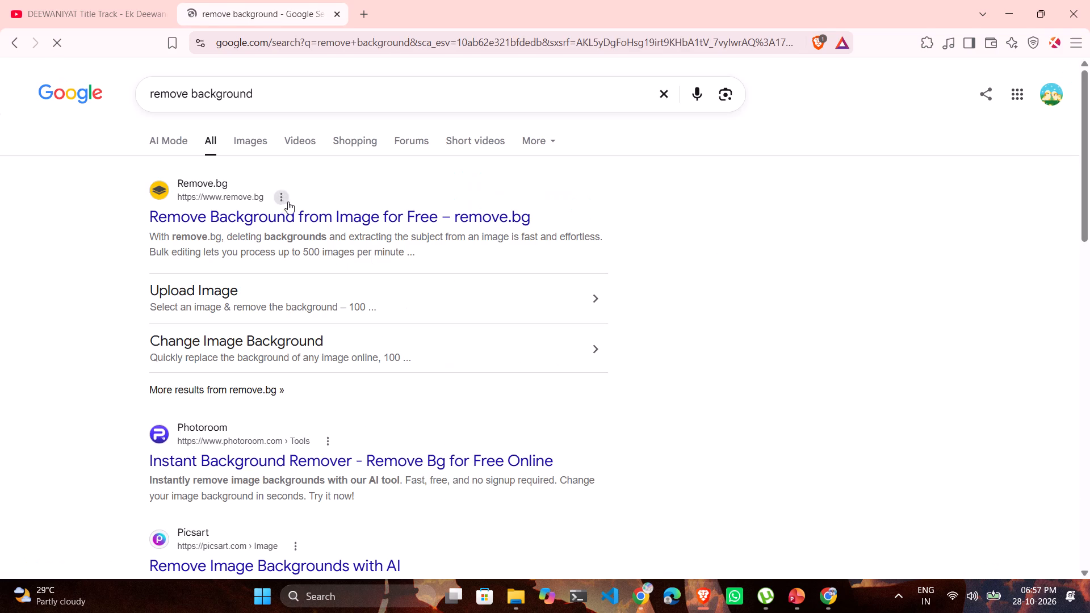
pyautogui.click(281, 213)
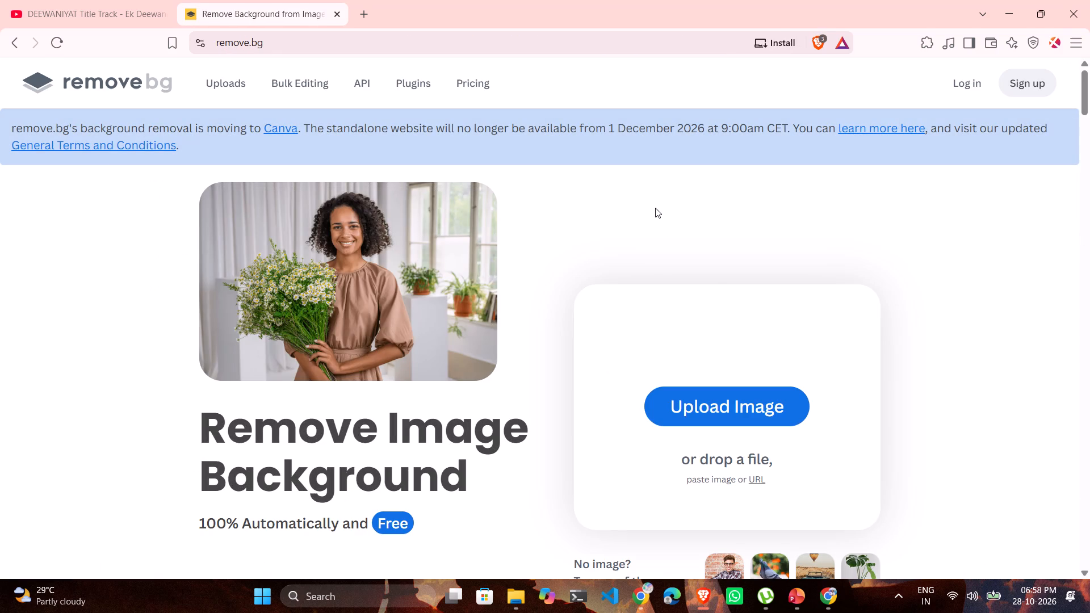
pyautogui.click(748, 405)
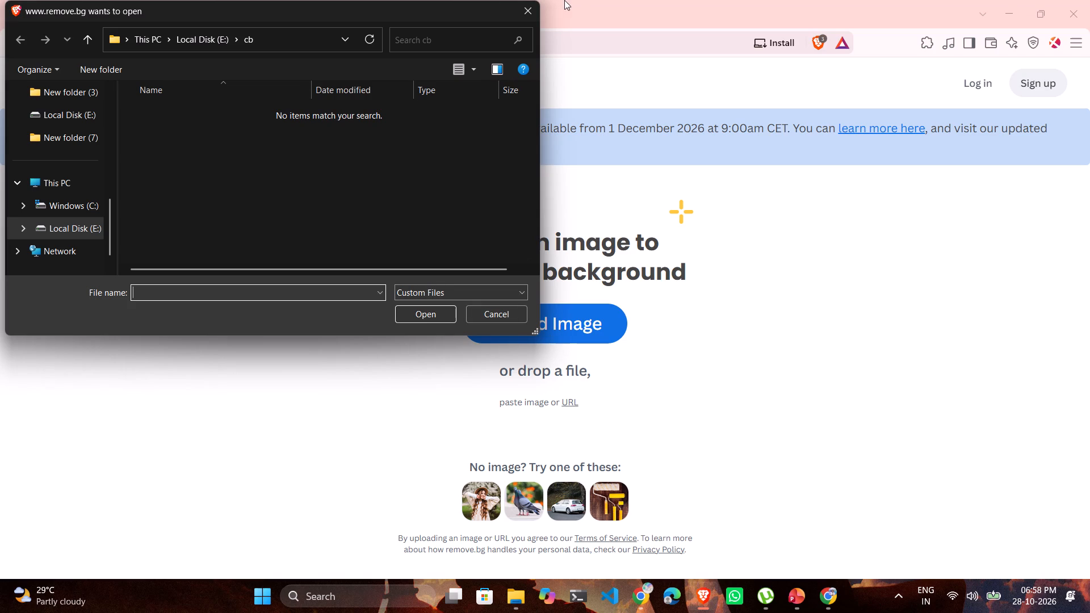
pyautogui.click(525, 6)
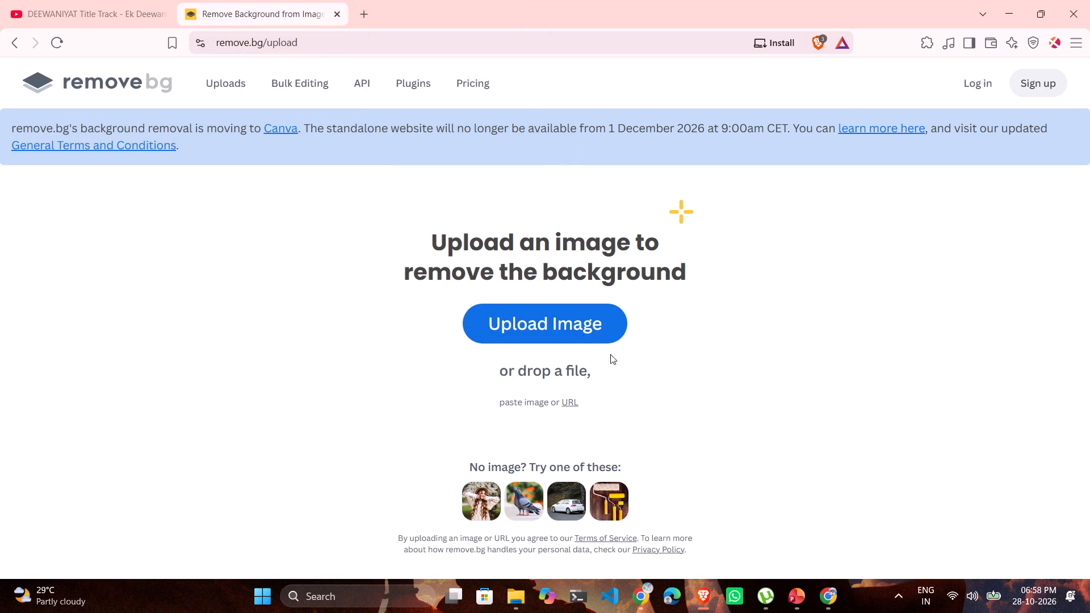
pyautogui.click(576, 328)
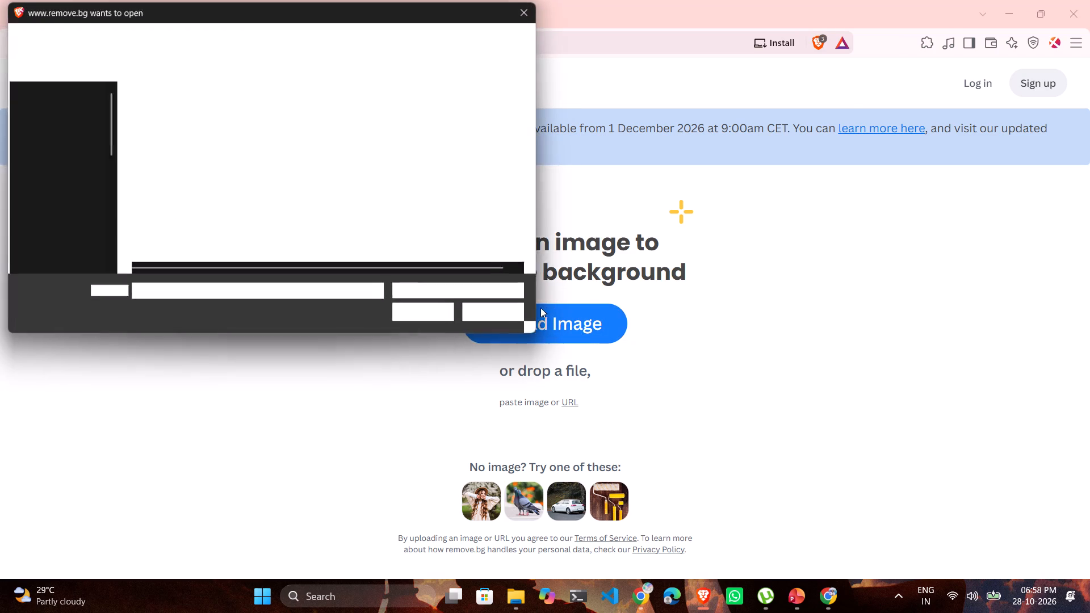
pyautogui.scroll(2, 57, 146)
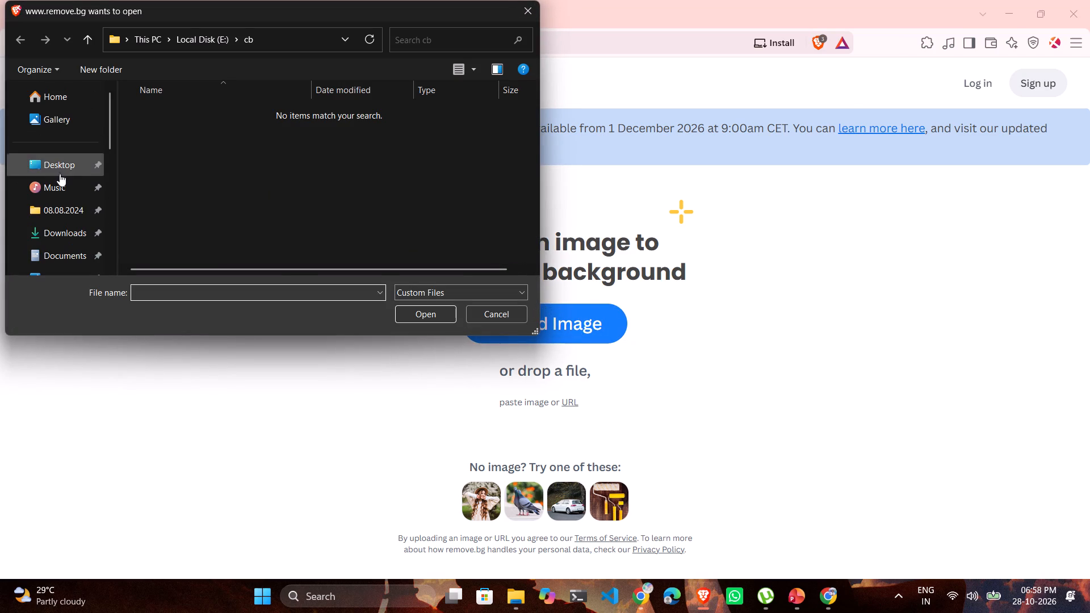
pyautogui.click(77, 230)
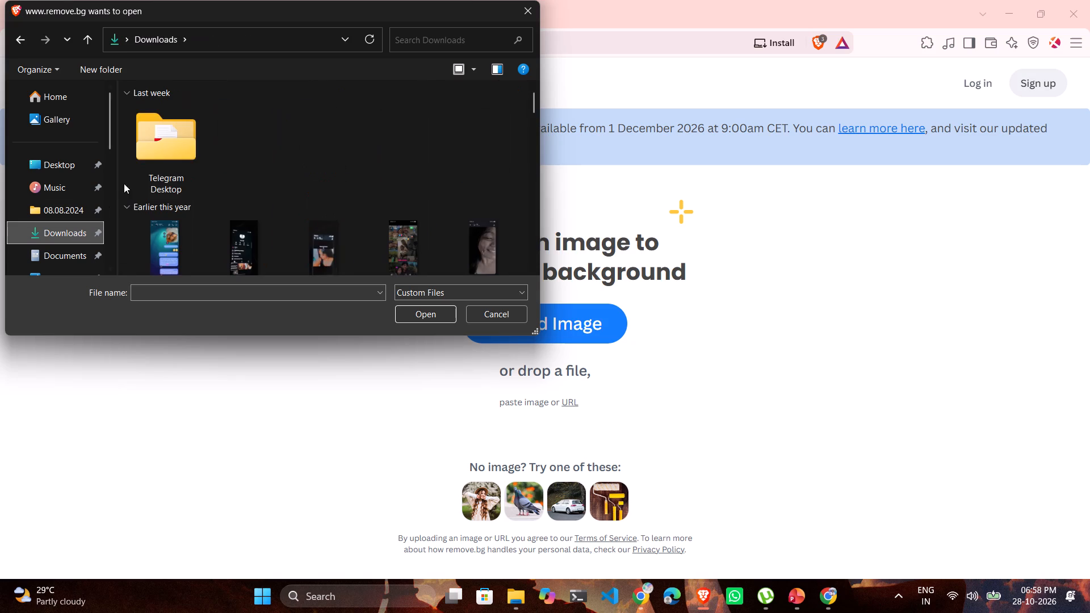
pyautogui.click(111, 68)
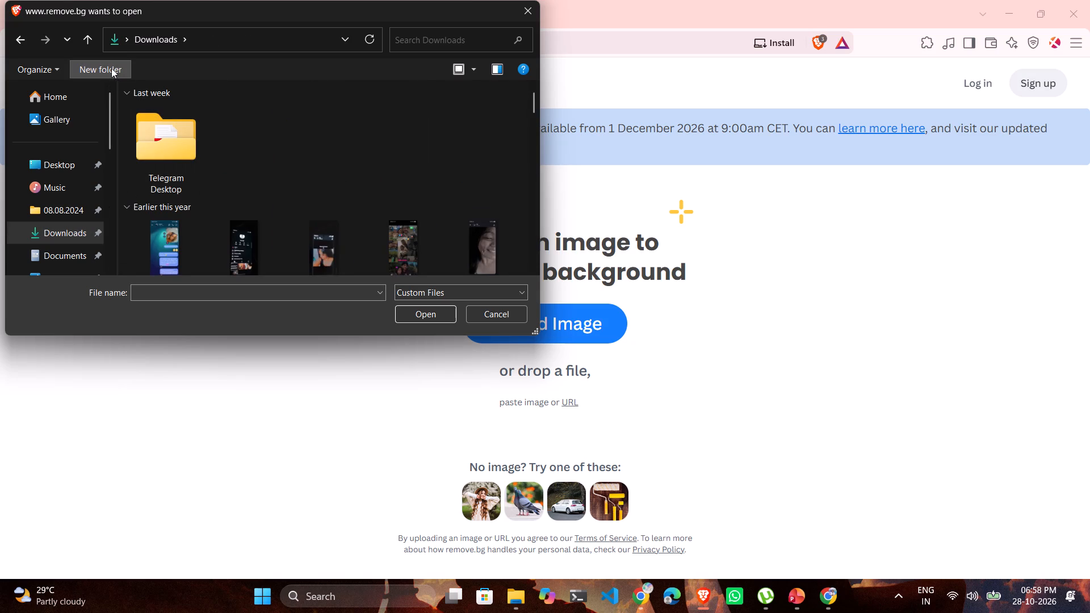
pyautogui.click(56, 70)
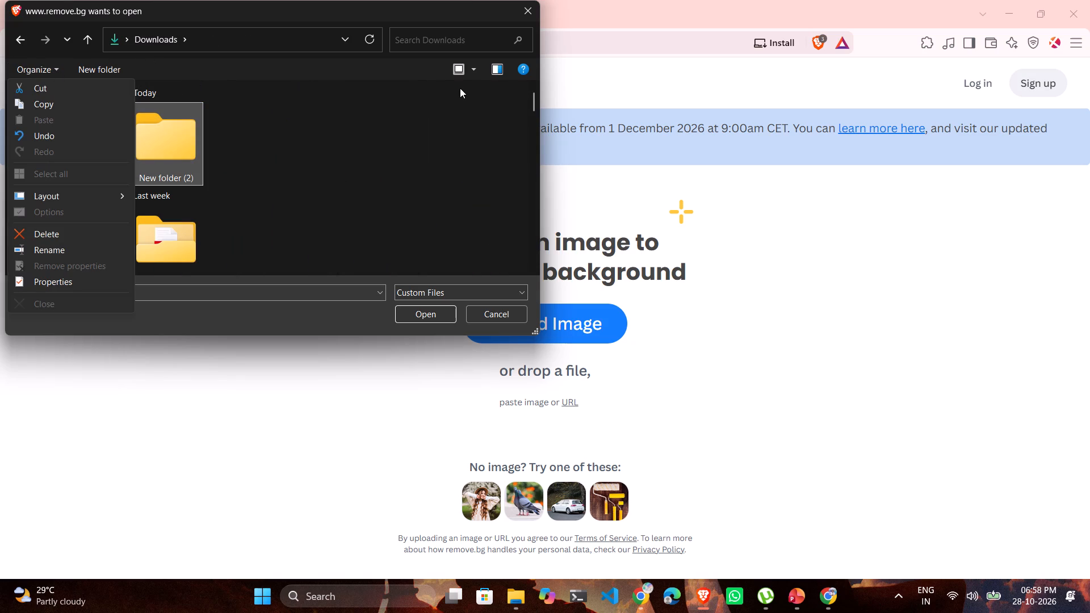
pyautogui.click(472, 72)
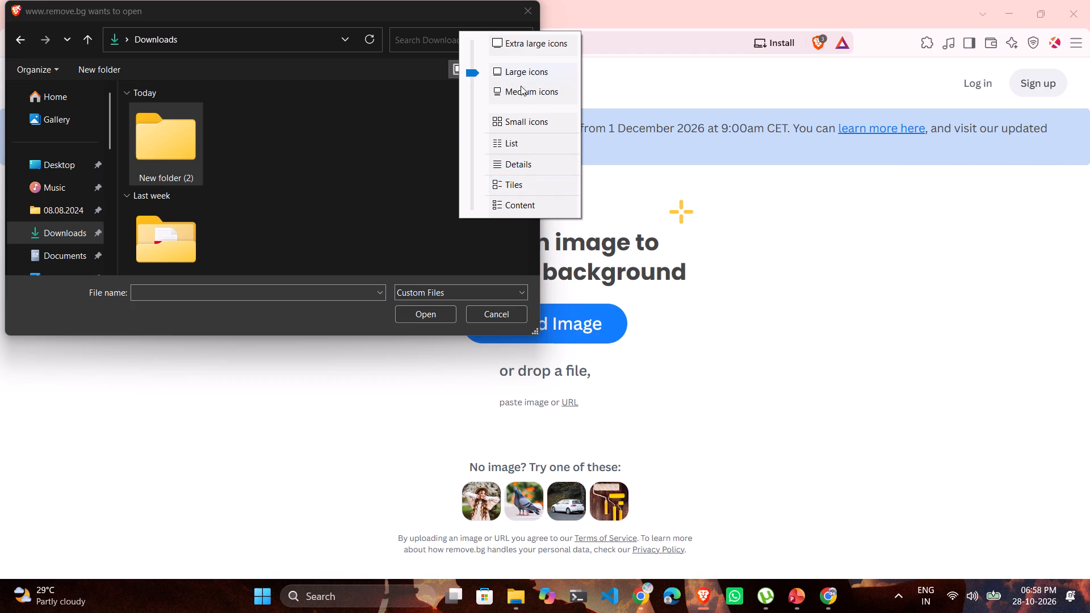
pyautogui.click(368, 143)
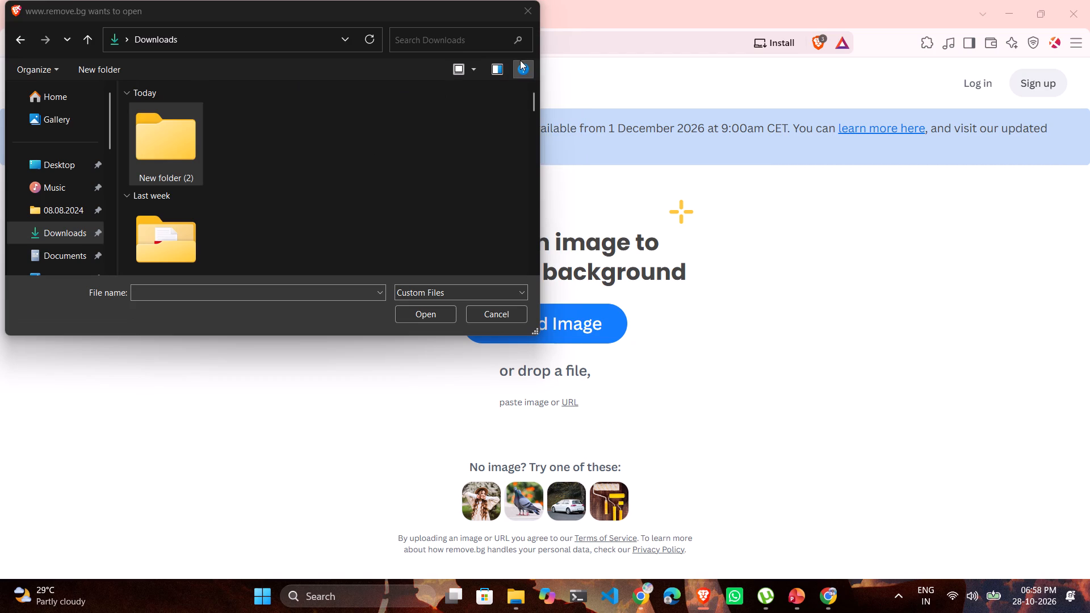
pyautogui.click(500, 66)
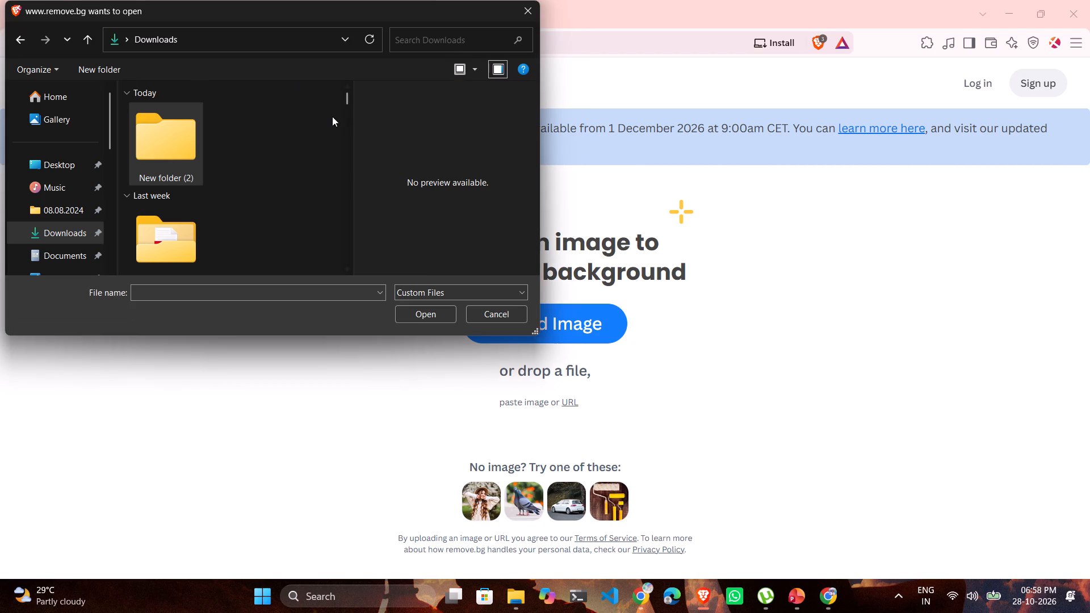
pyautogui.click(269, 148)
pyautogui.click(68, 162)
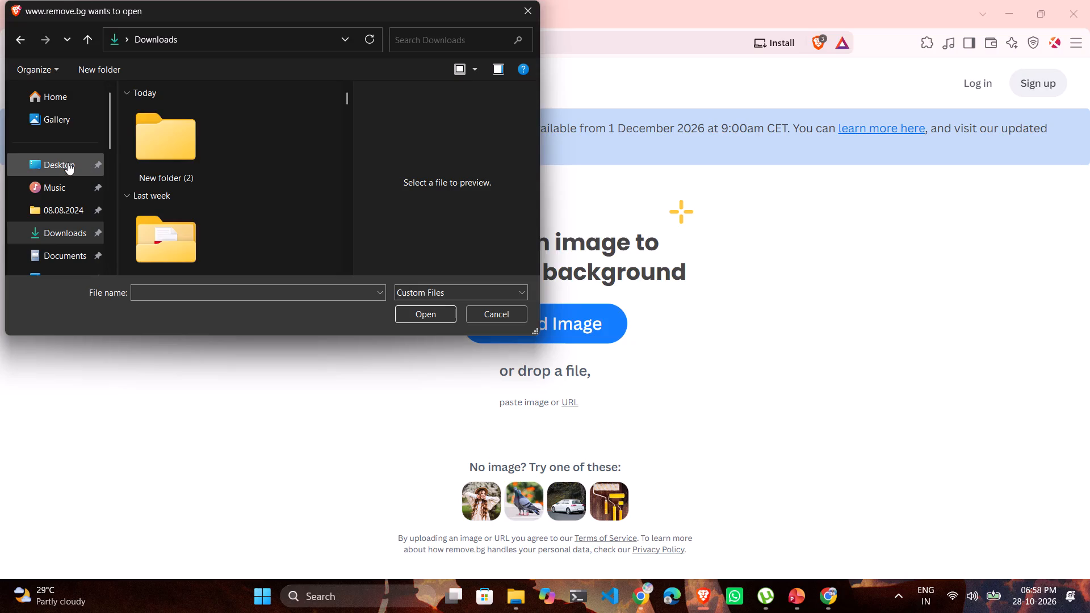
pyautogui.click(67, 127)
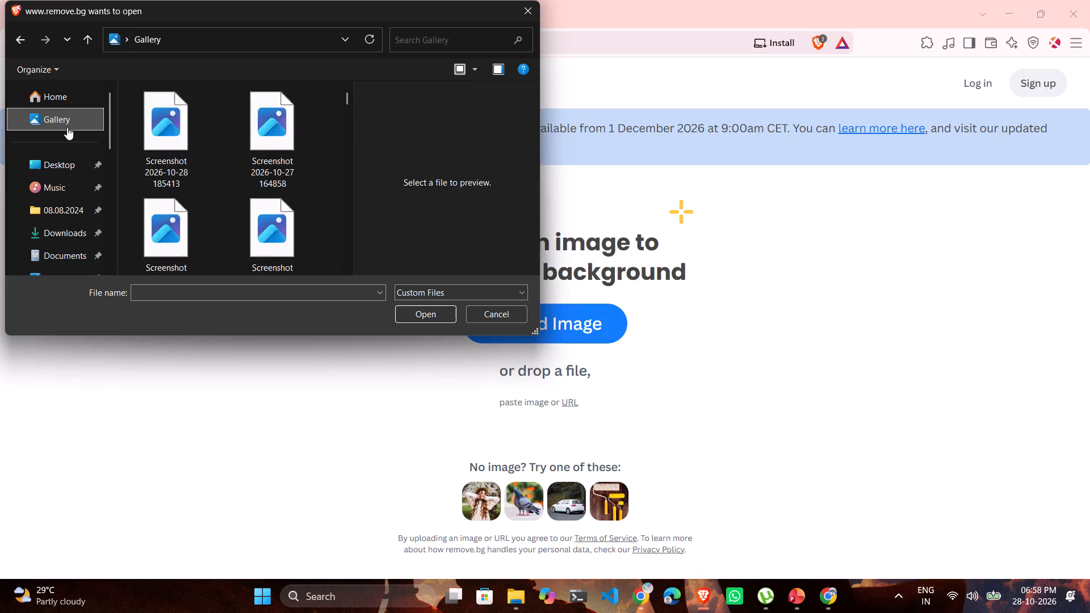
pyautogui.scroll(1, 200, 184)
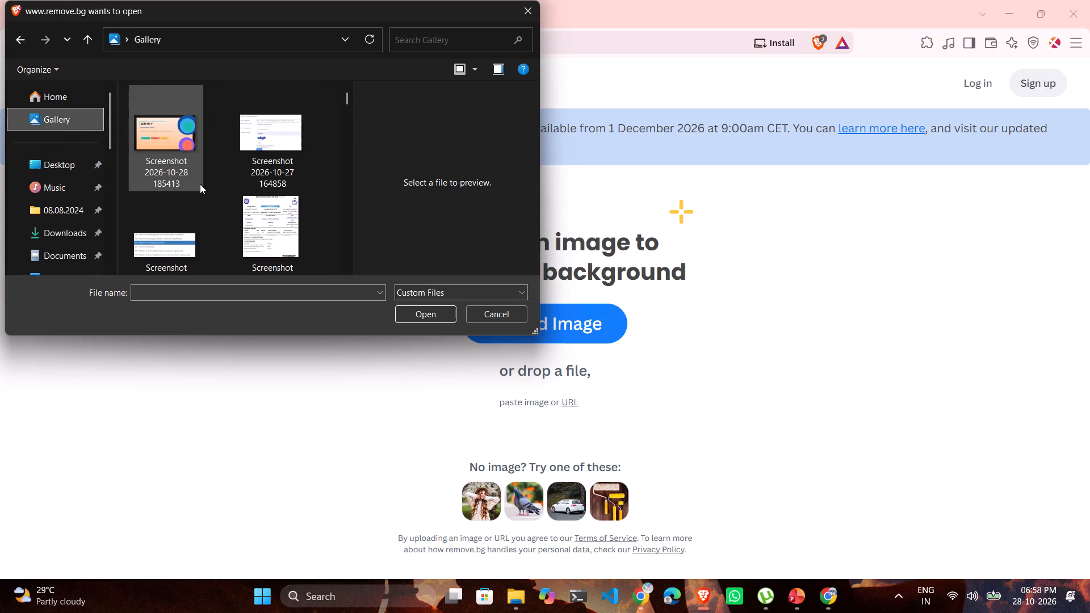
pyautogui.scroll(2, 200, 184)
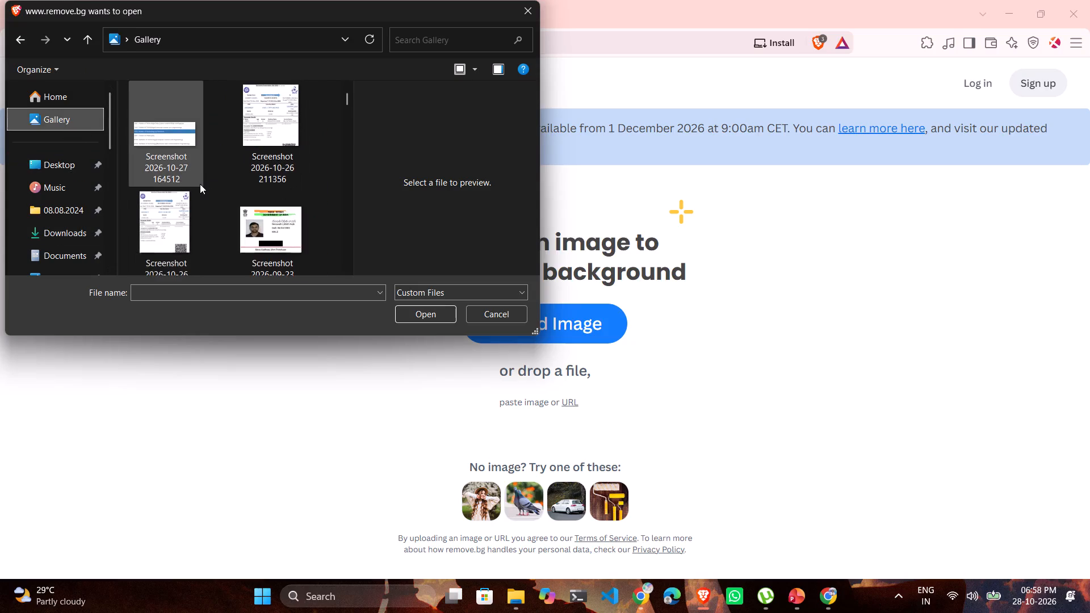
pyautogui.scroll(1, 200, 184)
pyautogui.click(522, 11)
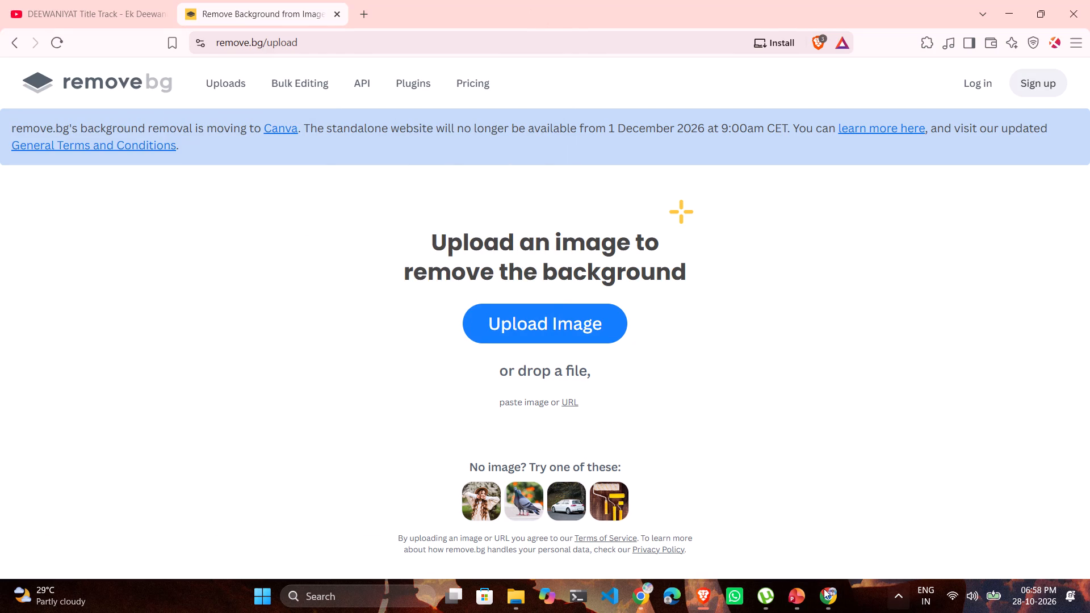
# Switch to PowerPoint and move the electric-car picture off the teal circle to the area between the title text and the circles.
pyautogui.click(797, 601)
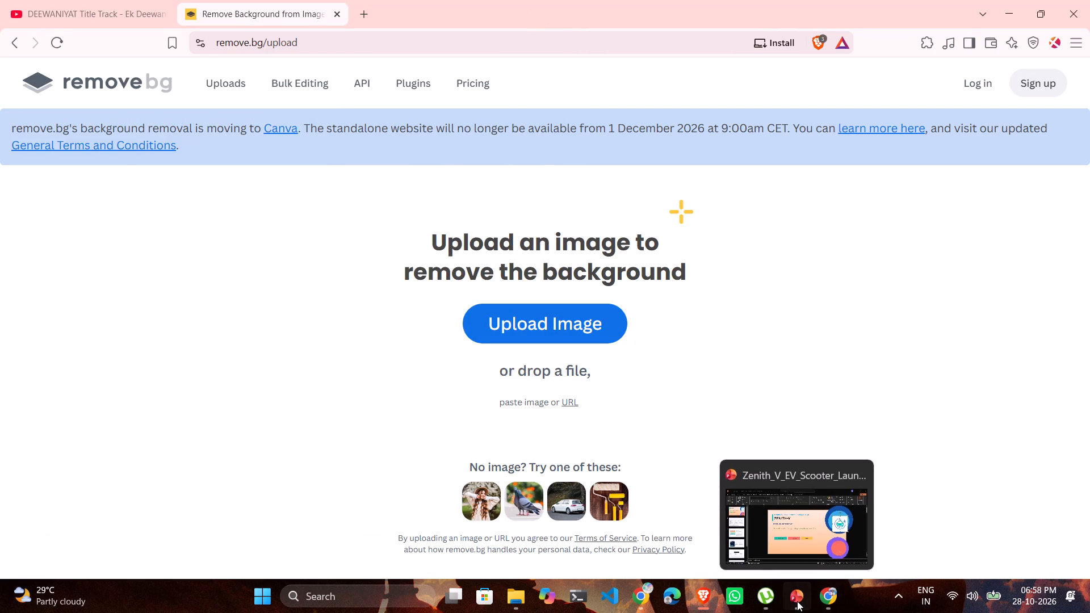
pyautogui.moveTo(870, 270); pyautogui.dragTo(675, 275)
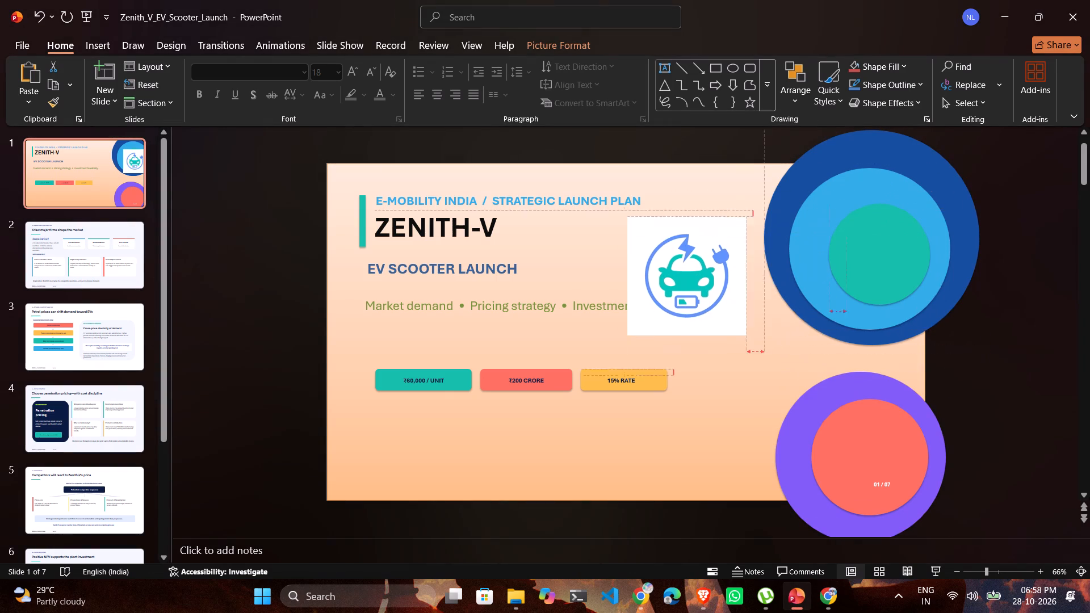
pyautogui.moveTo(675, 275); pyautogui.dragTo(671, 263)
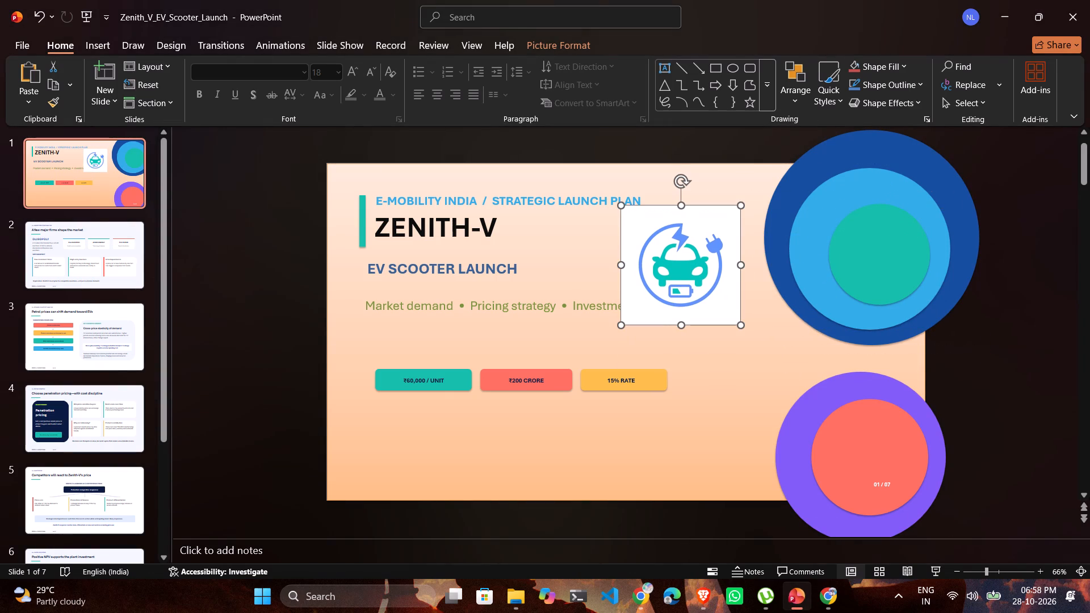
# Capture a rectangular screen snip of the electric-car picture, keeping just inside its white edges.
pyautogui.press('Print')
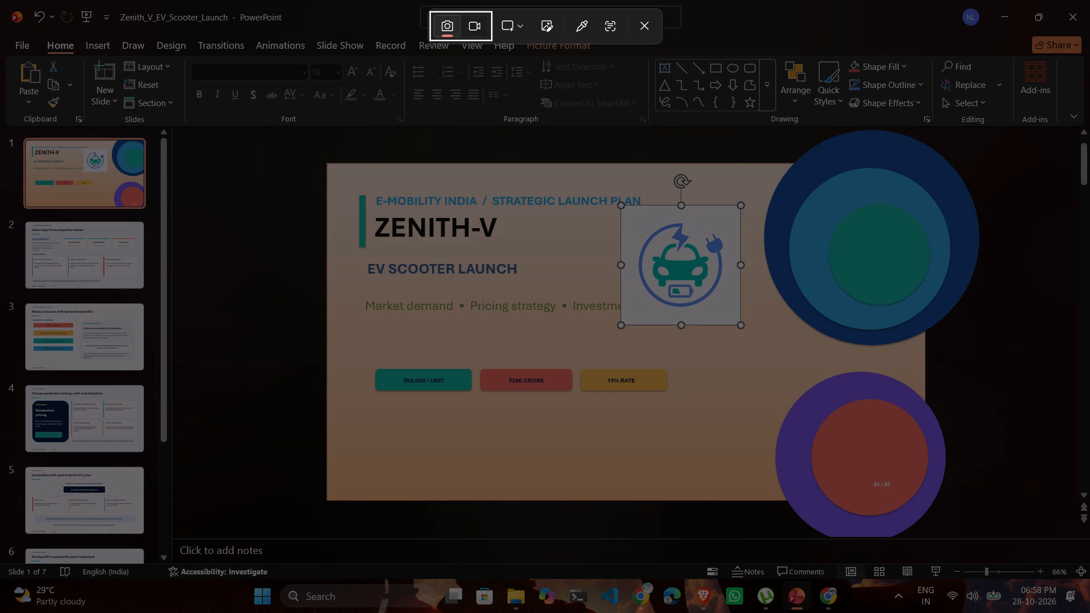
pyautogui.moveTo(625, 210); pyautogui.dragTo(730, 308)
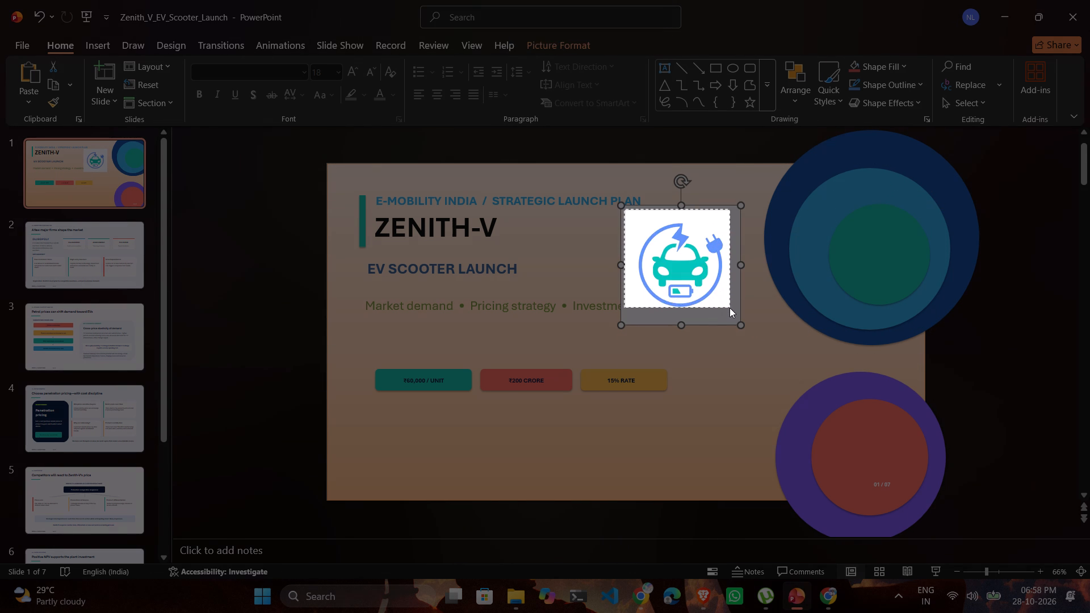
pyautogui.moveTo(730, 308); pyautogui.dragTo(736, 317)
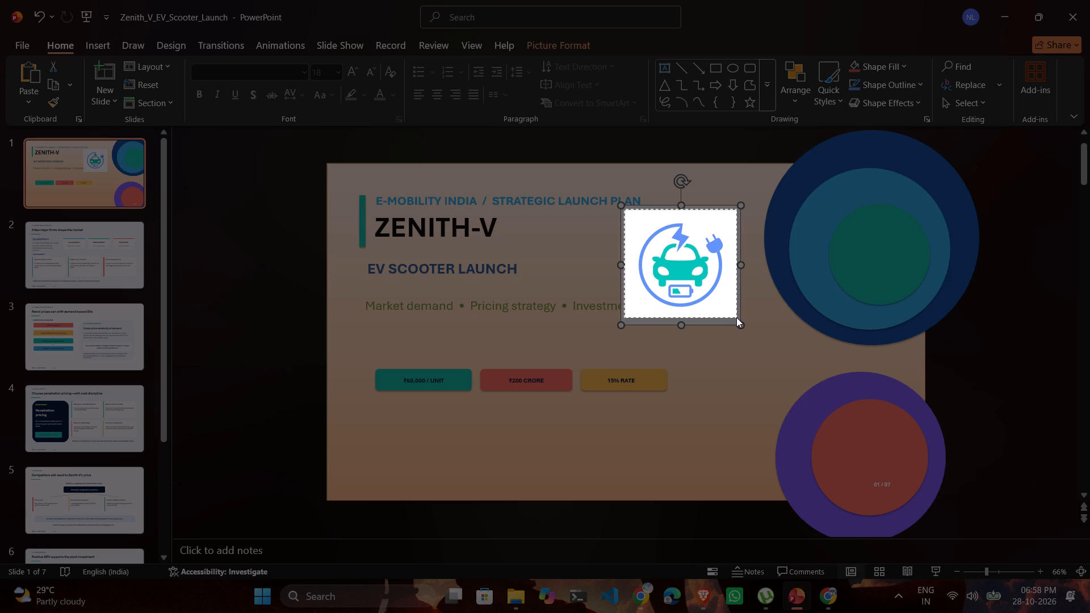
pyautogui.moveTo(736, 317); pyautogui.dragTo(736, 318)
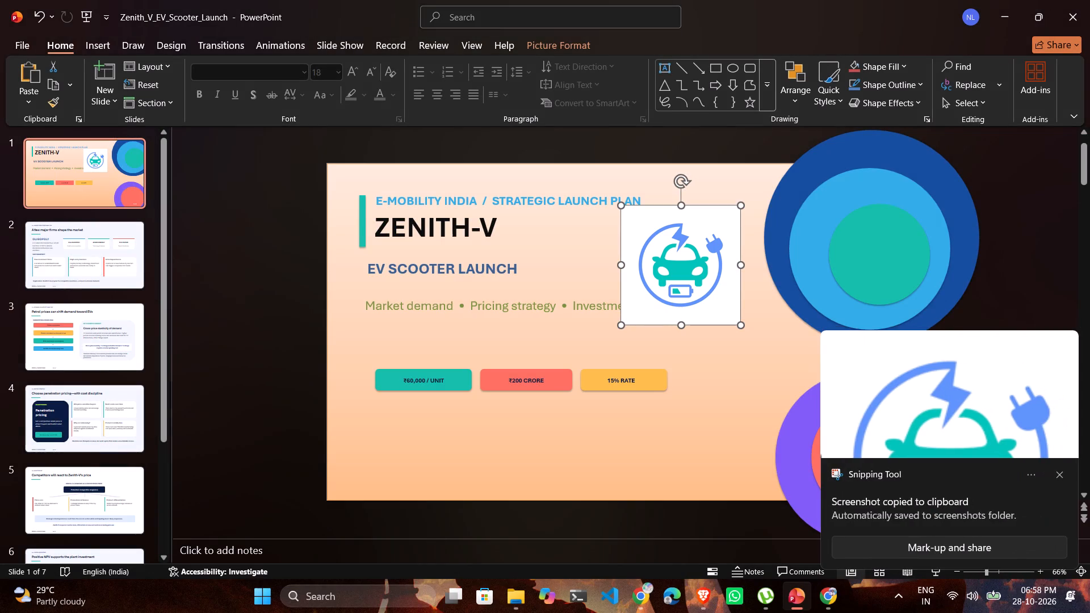
# Switch back to Brave and upload the new electric-car screenshot from the Gallery to remove.bg for background removal.
pyautogui.hotkey('alt', 'Tab')
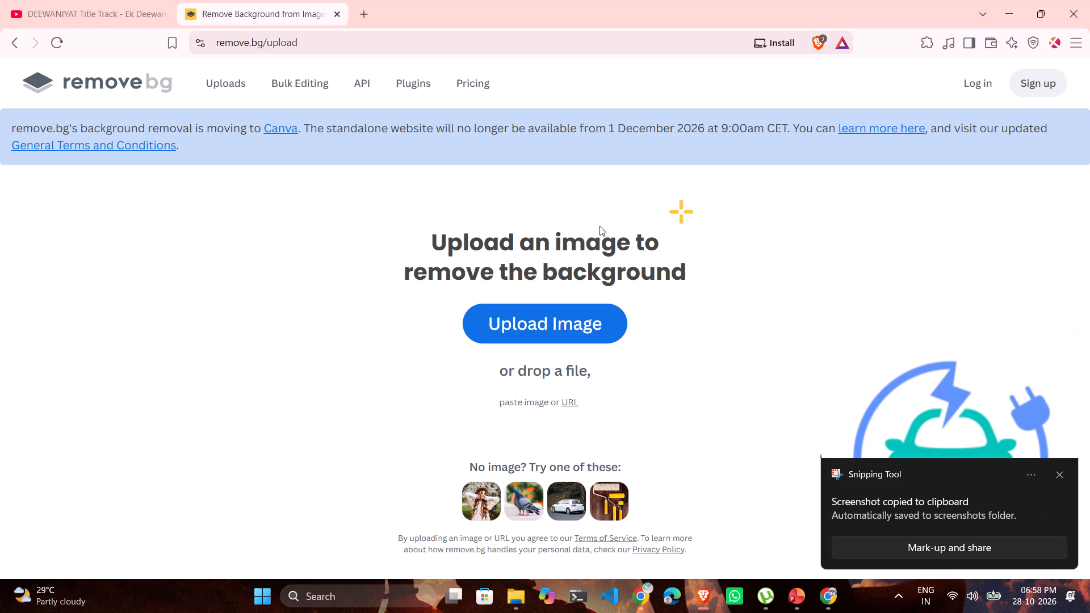
pyautogui.click(550, 328)
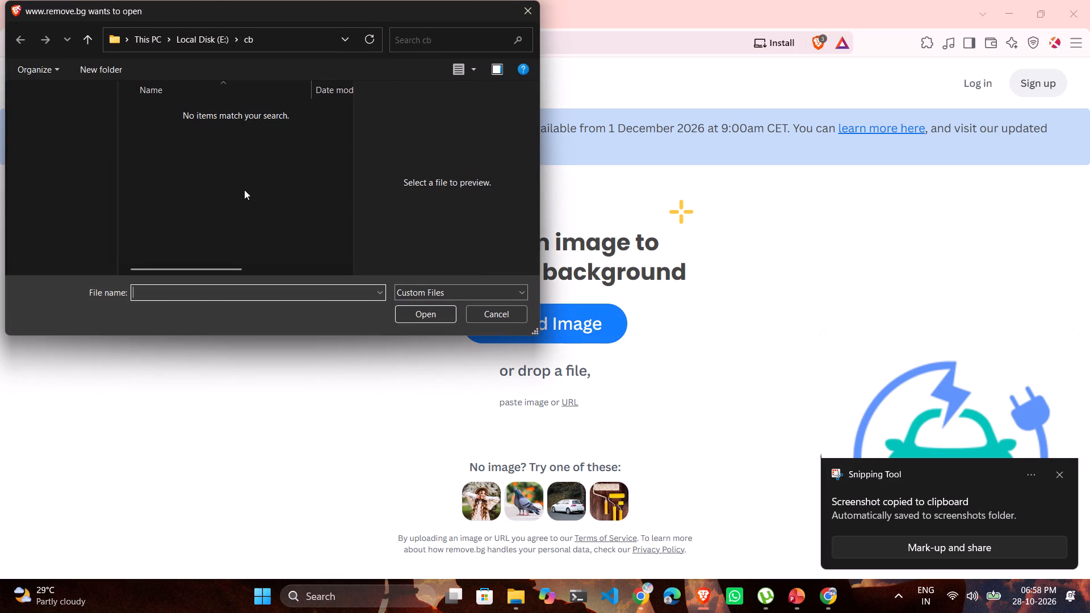
pyautogui.scroll(6, 74, 178)
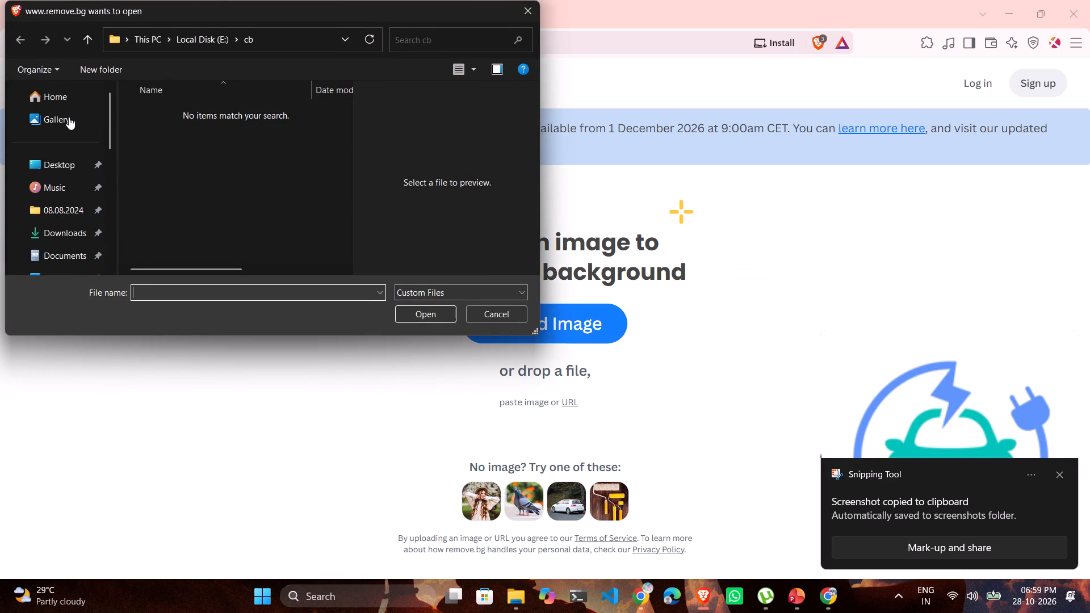
pyautogui.click(69, 117)
pyautogui.click(165, 138)
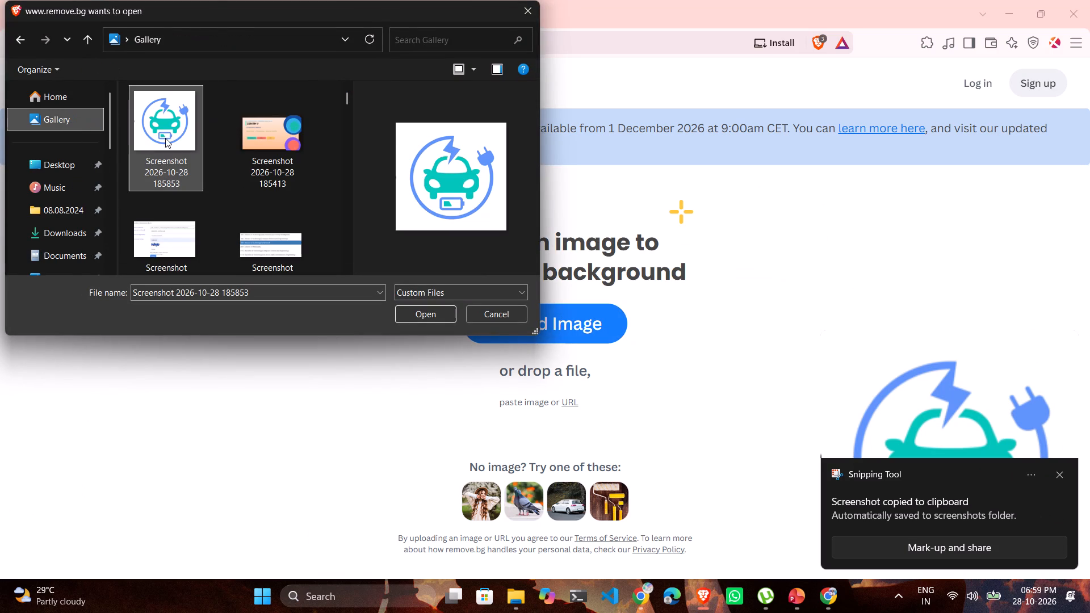
pyautogui.click(434, 309)
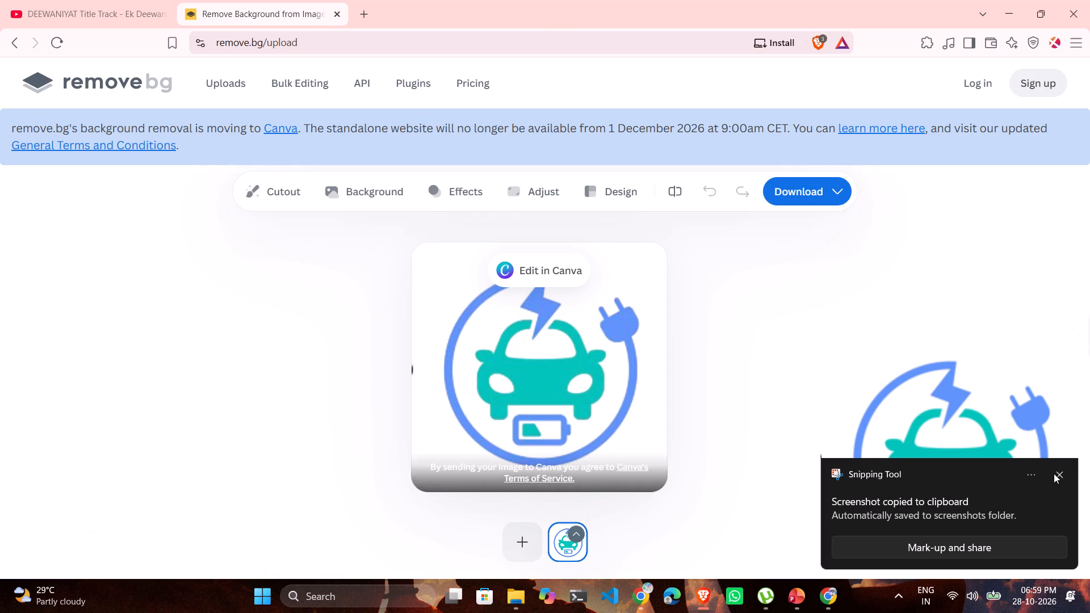
pyautogui.click(1059, 475)
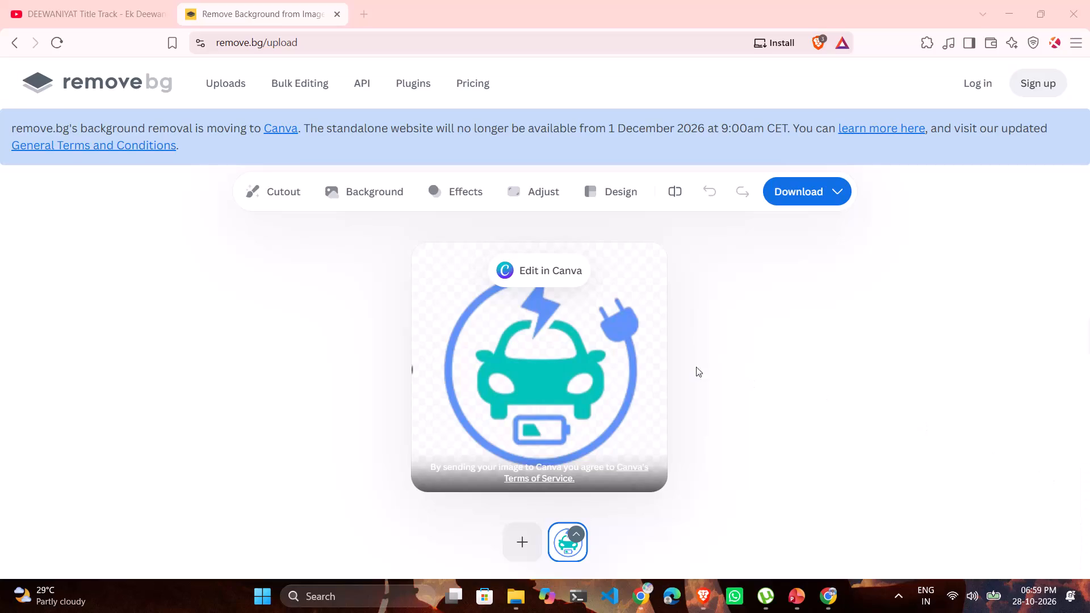
# Download the free 195 x 190 preview of the cut-out as a PNG image into New folder (7) on Local Disk (E:).
pyautogui.click(797, 191)
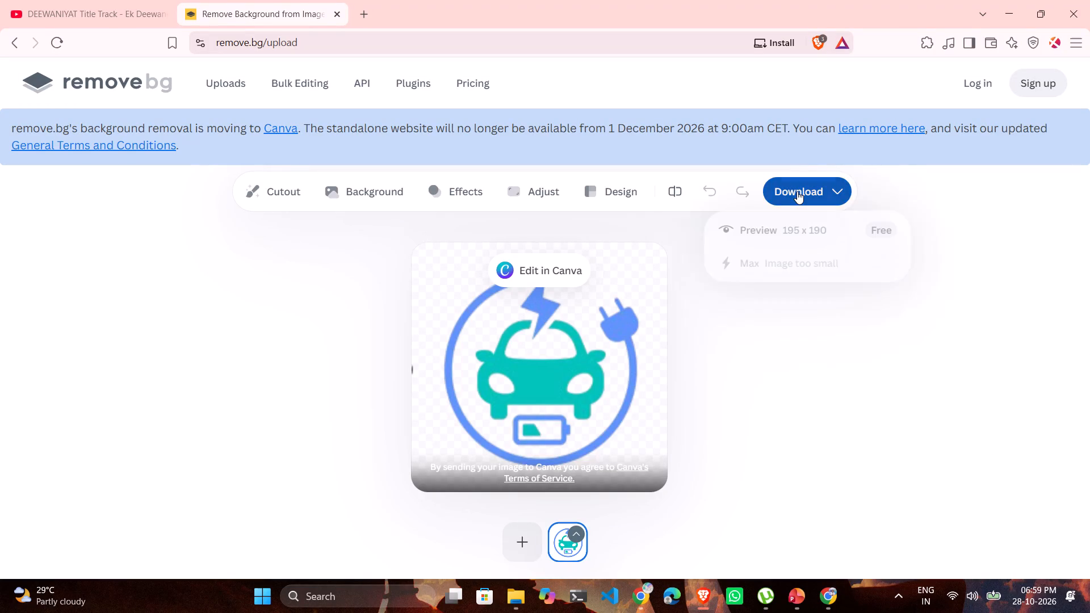
pyautogui.click(816, 233)
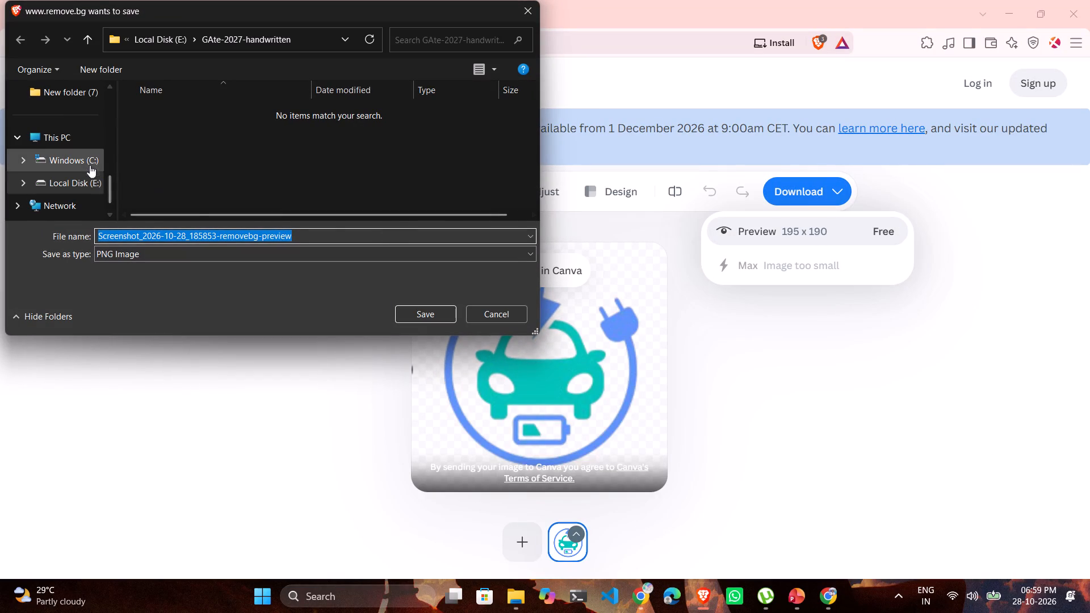
pyautogui.click(156, 40)
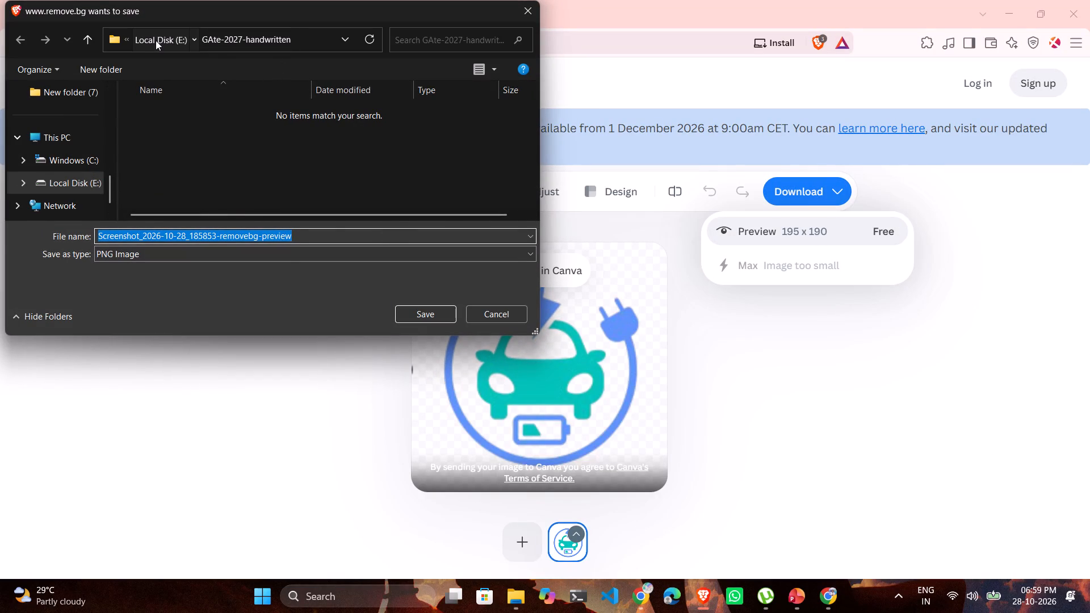
pyautogui.scroll(-2, 318, 204)
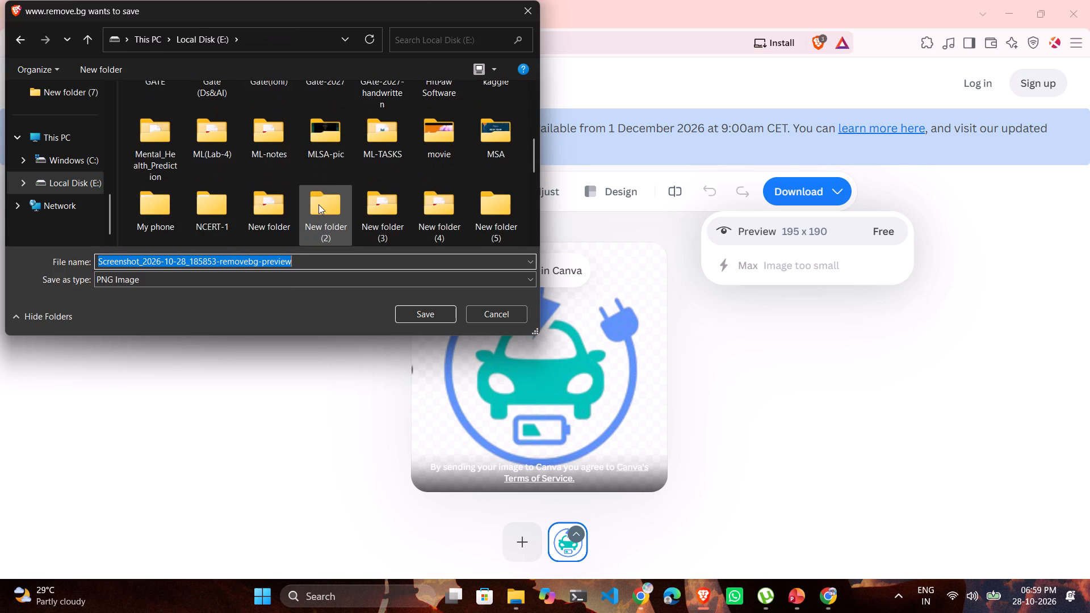
pyautogui.scroll(-1, 318, 204)
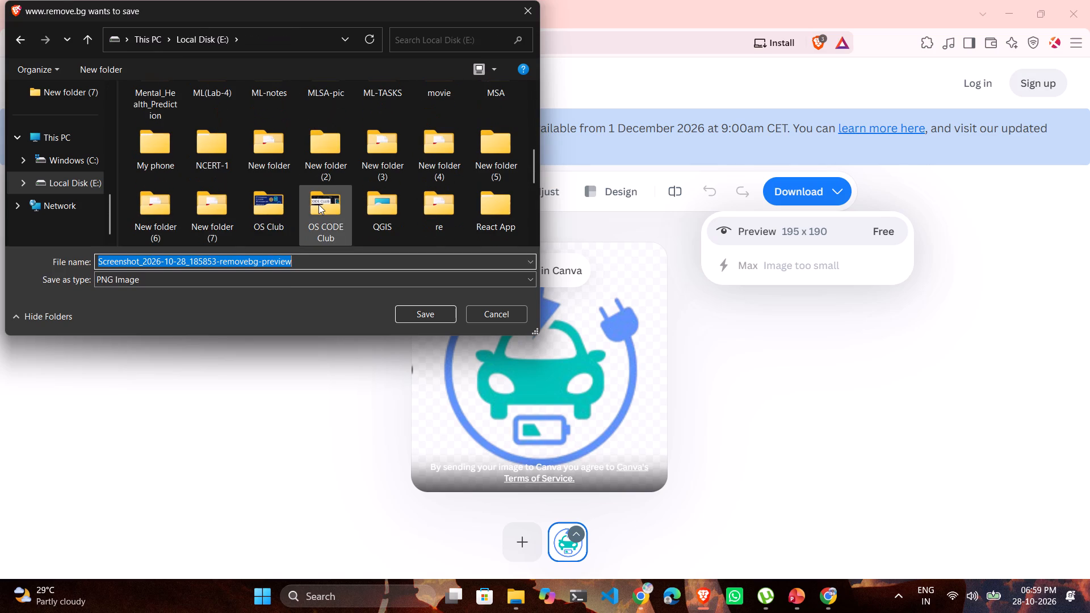
pyautogui.doubleClick(210, 226)
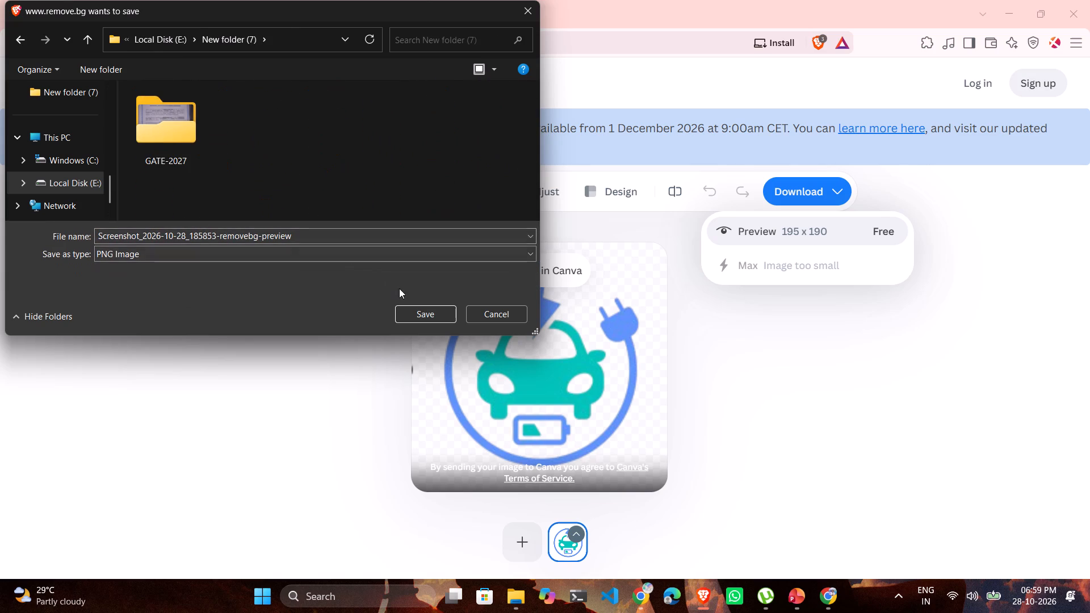
pyautogui.click(420, 306)
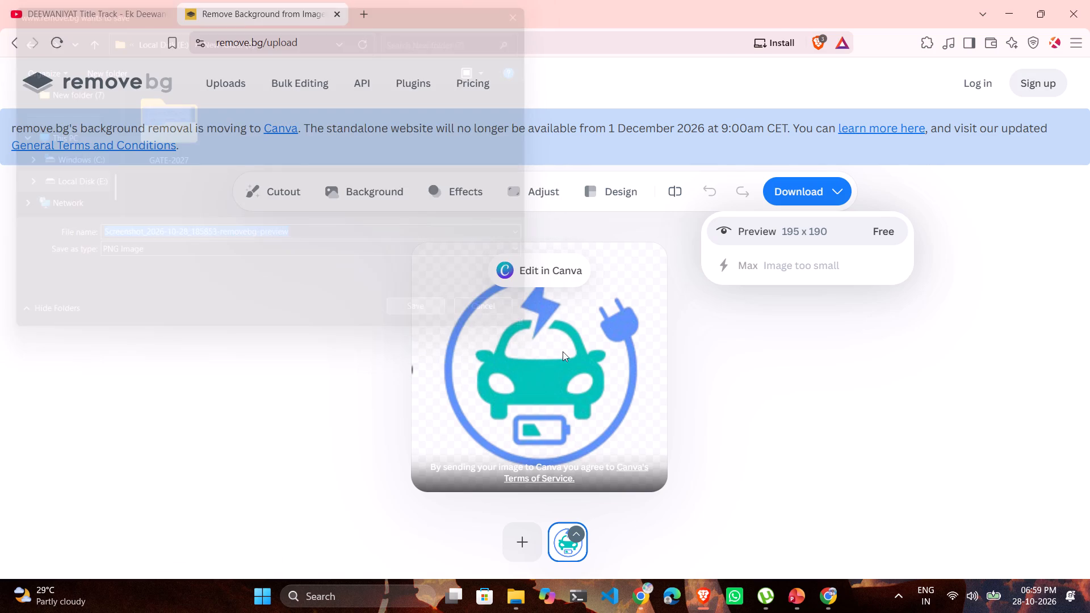
# Switch to File Explorer and copy the remove.bg electric-car cut-out from New folder (7) on Local Disk (E:).
pyautogui.click(791, 600)
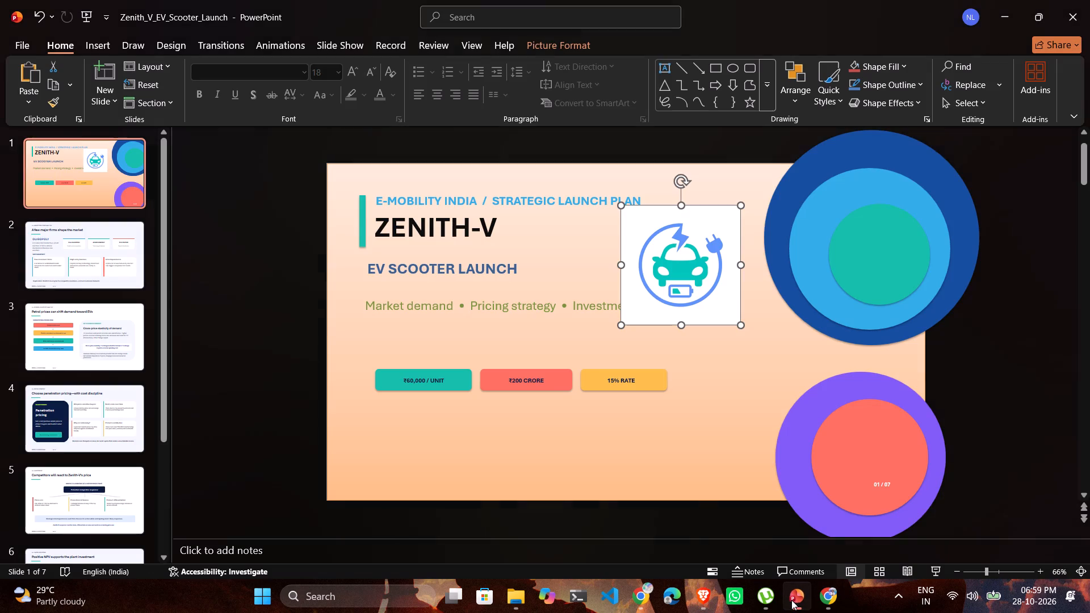
pyautogui.click(516, 599)
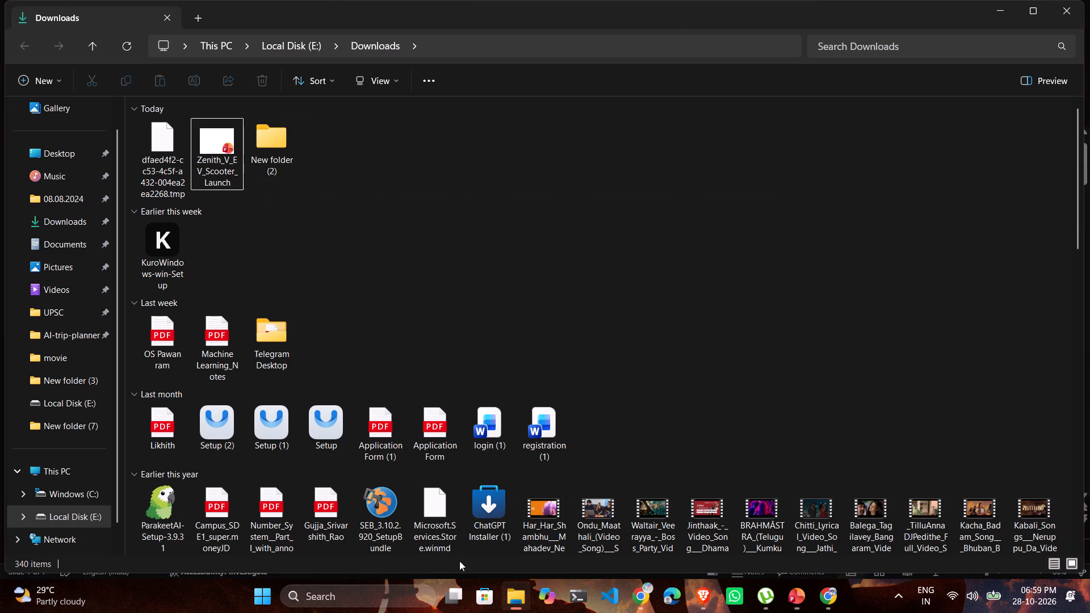
pyautogui.click(87, 506)
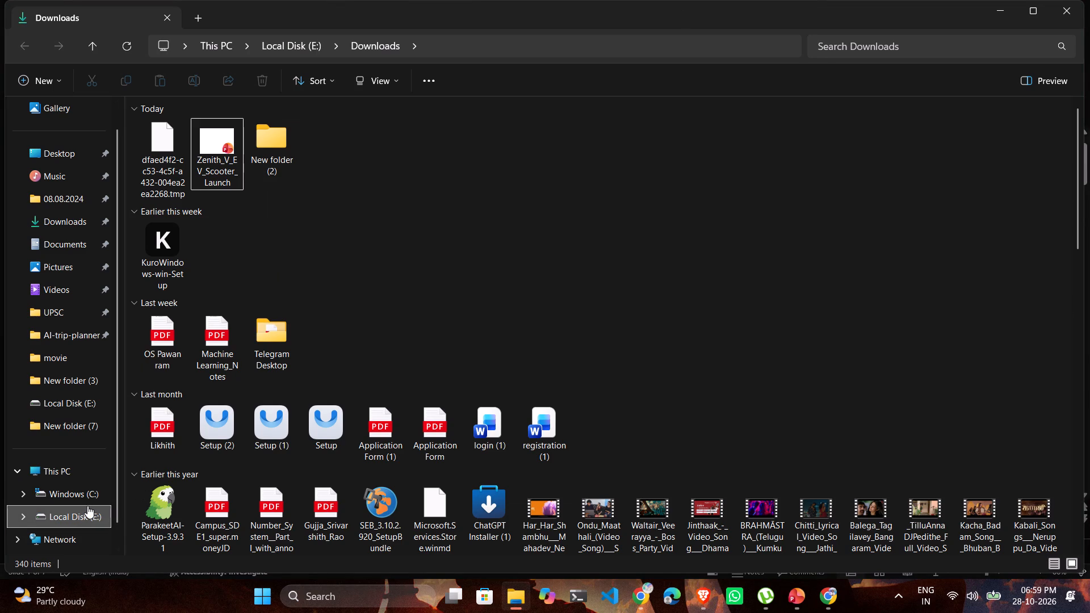
pyautogui.scroll(-1, 468, 439)
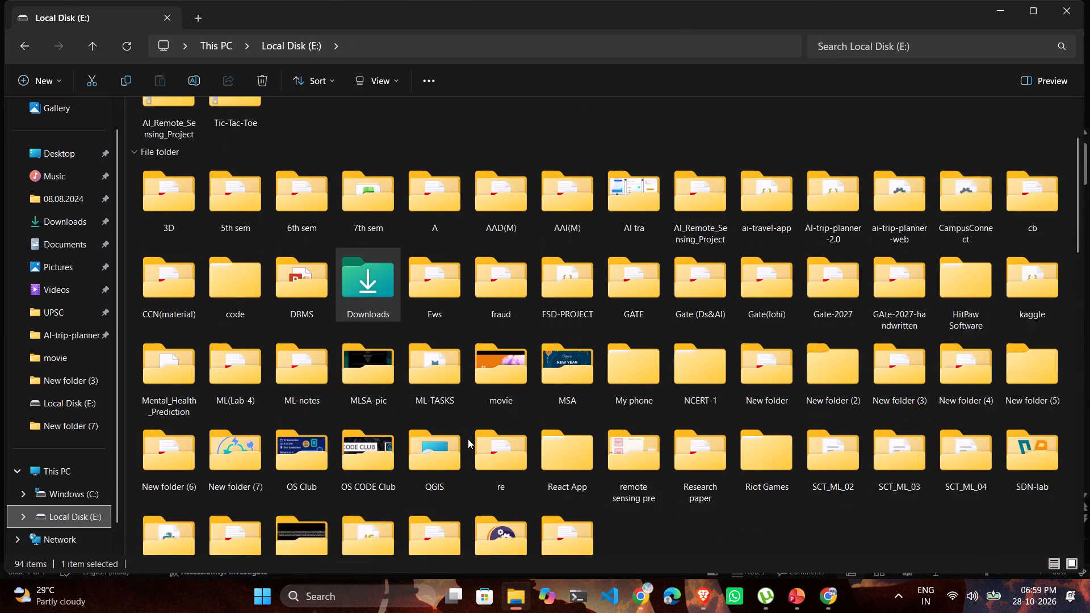
pyautogui.scroll(-2, 468, 439)
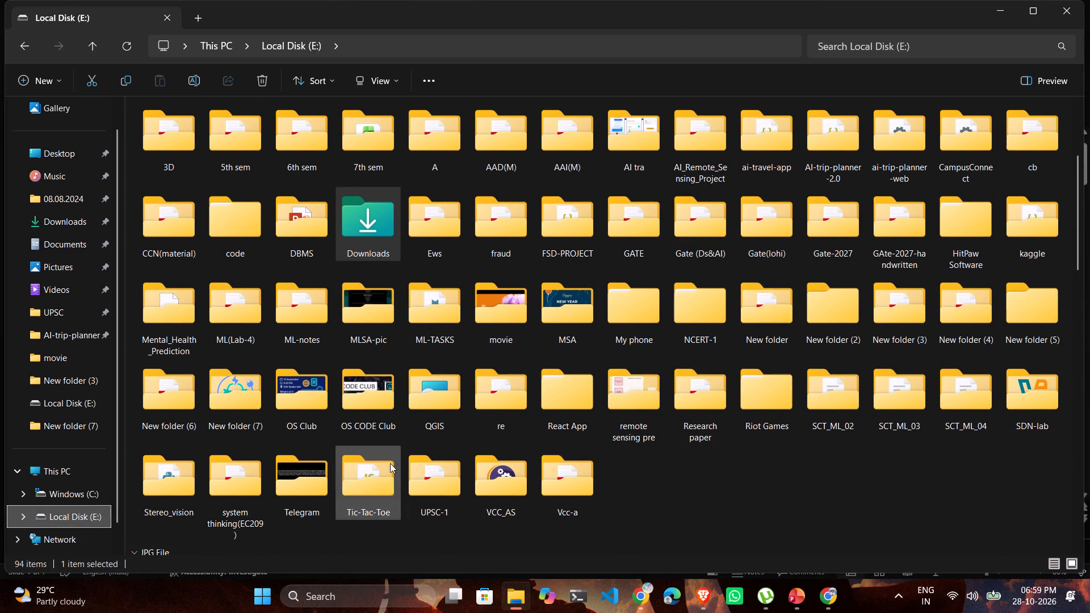
pyautogui.scroll(-4, 617, 408)
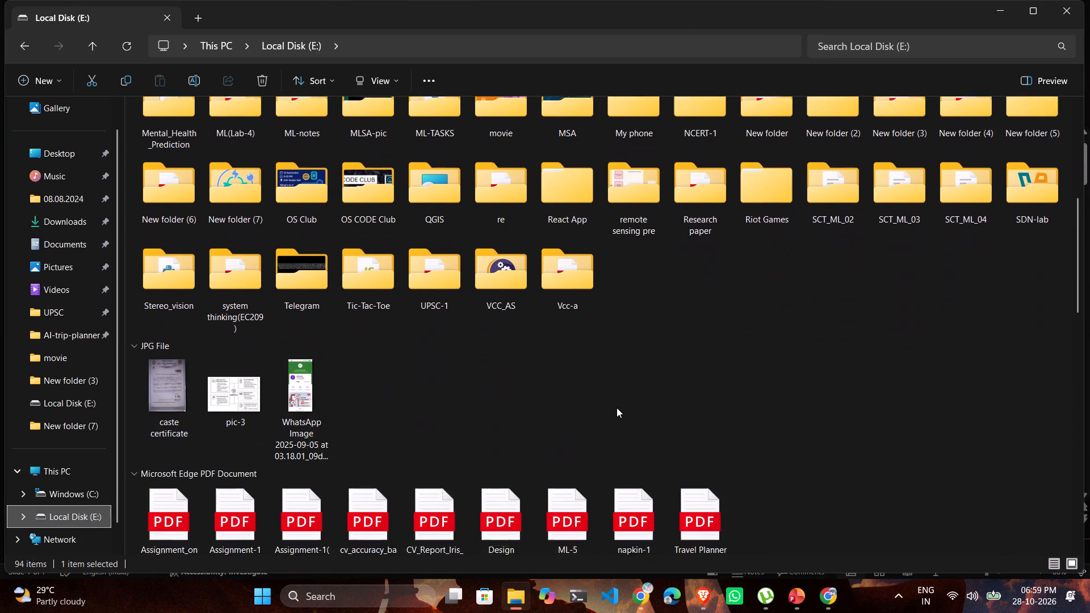
pyautogui.scroll(4, 617, 408)
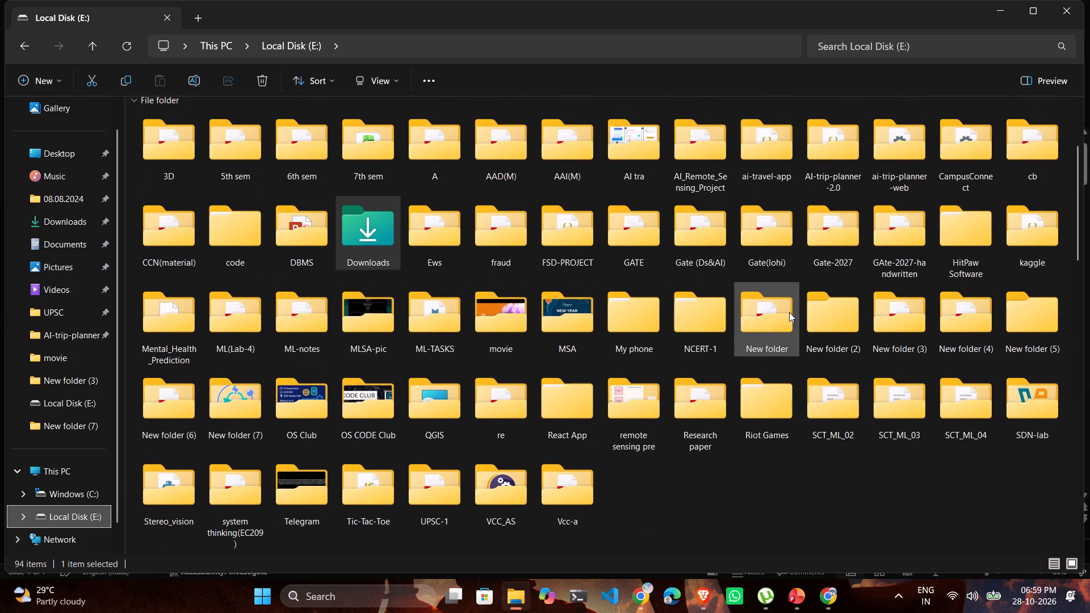
pyautogui.doubleClick(230, 413)
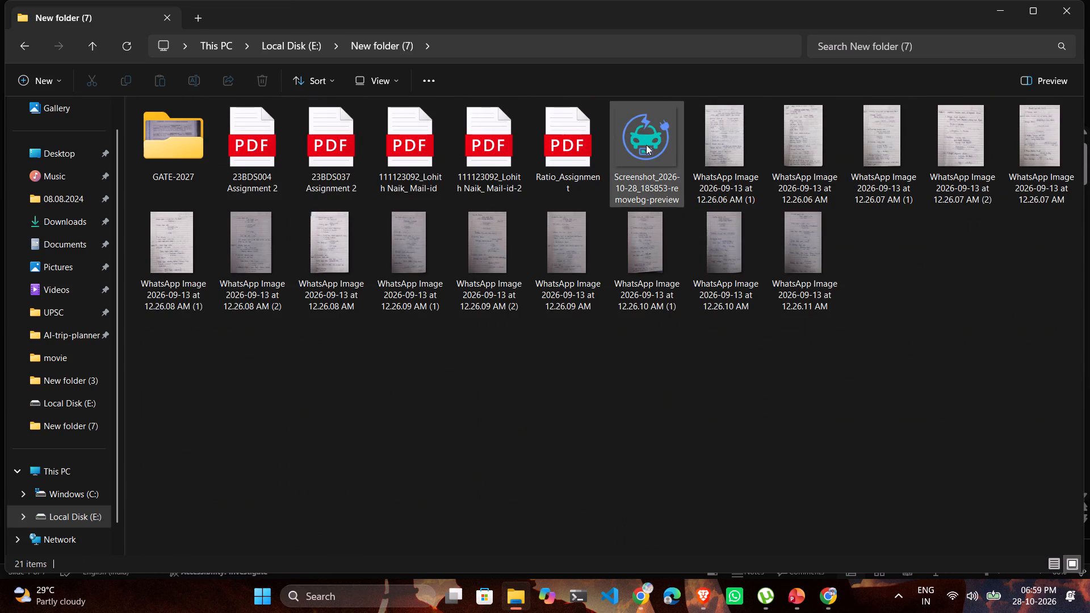
pyautogui.rightClick(644, 144)
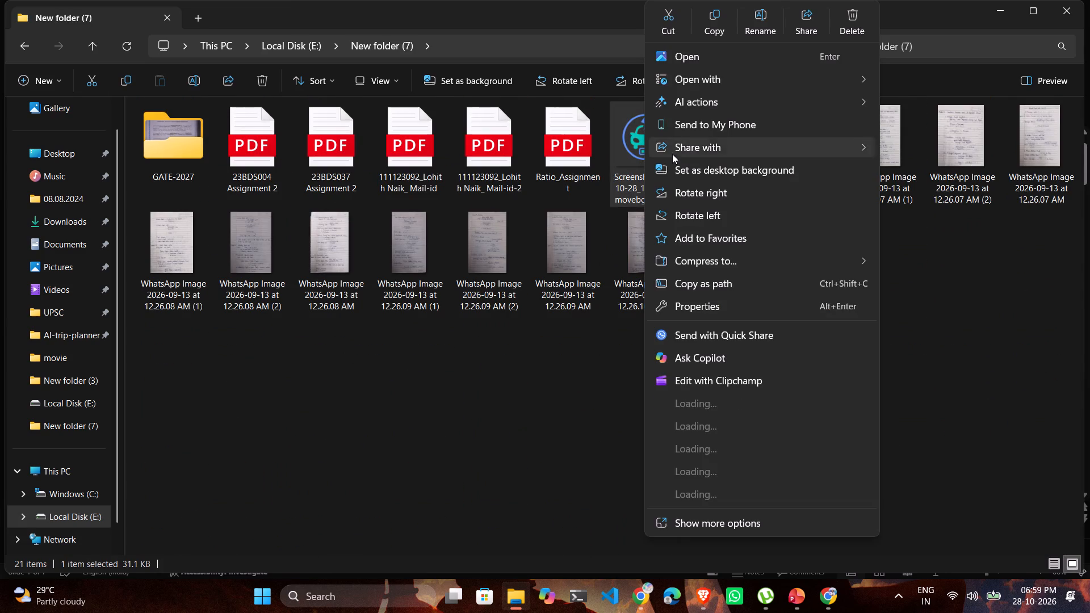
pyautogui.click(710, 17)
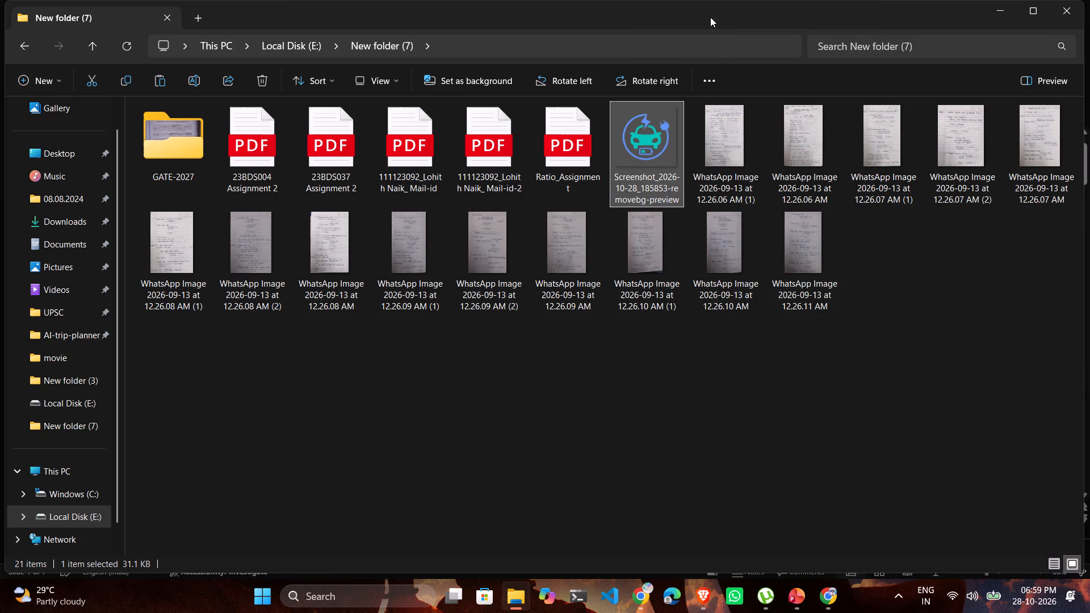
# Switch to PowerPoint, shift the white-background picture over the title text, and paste the cut-out, placing it on the coral circle's upper-left part.
pyautogui.hotkey('alt', 'Tab')
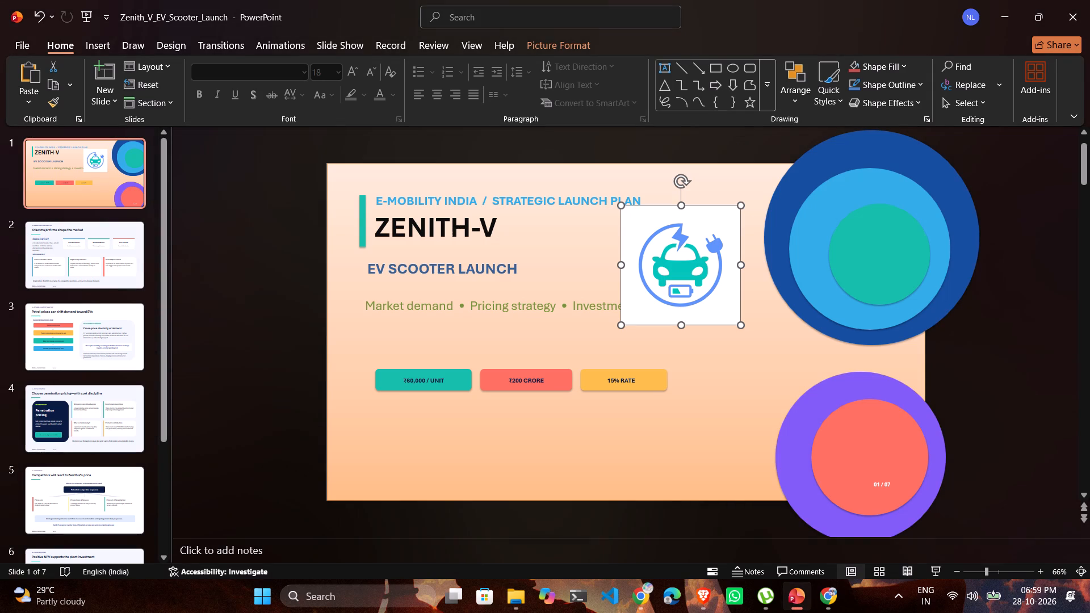
pyautogui.click(706, 249)
pyautogui.moveTo(706, 249); pyautogui.dragTo(448, 238)
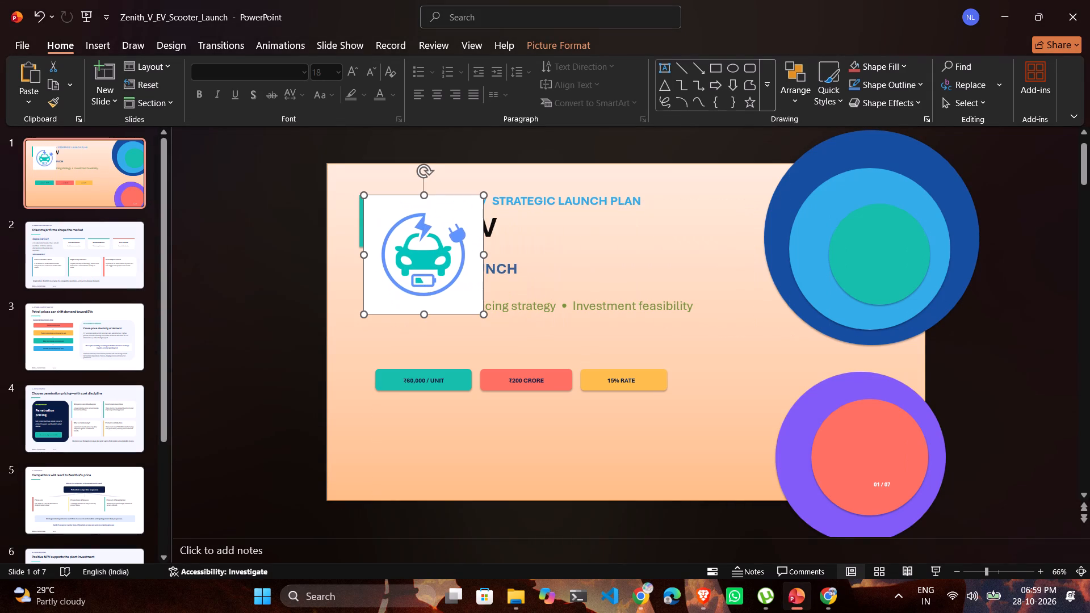
pyautogui.hotkey('ctrl', 'v')
pyautogui.moveTo(637, 320); pyautogui.dragTo(708, 286)
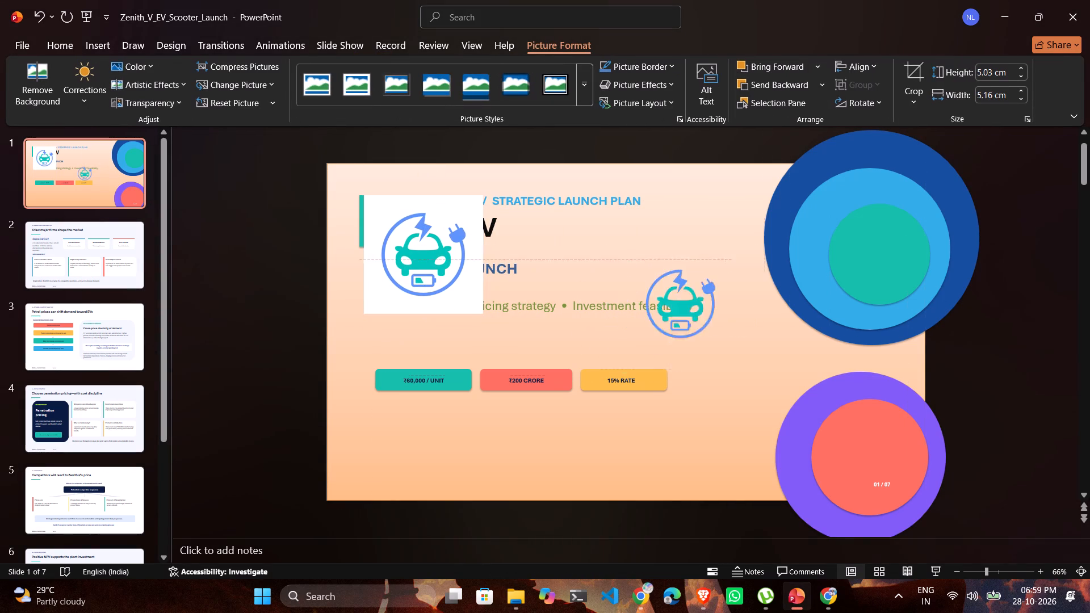
pyautogui.moveTo(708, 286); pyautogui.dragTo(879, 422)
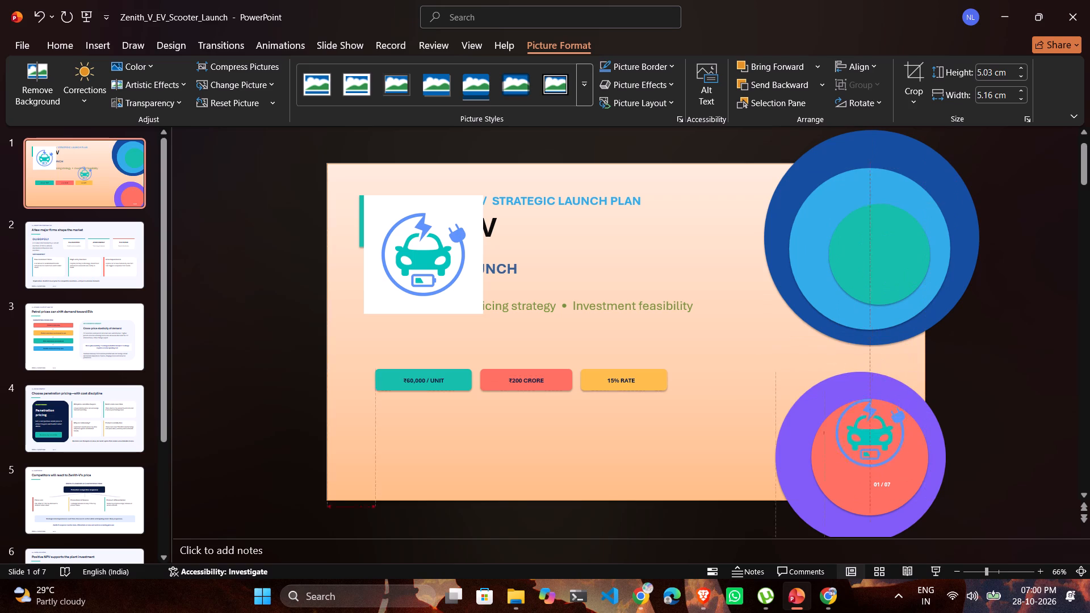
pyautogui.moveTo(879, 422); pyautogui.dragTo(878, 430)
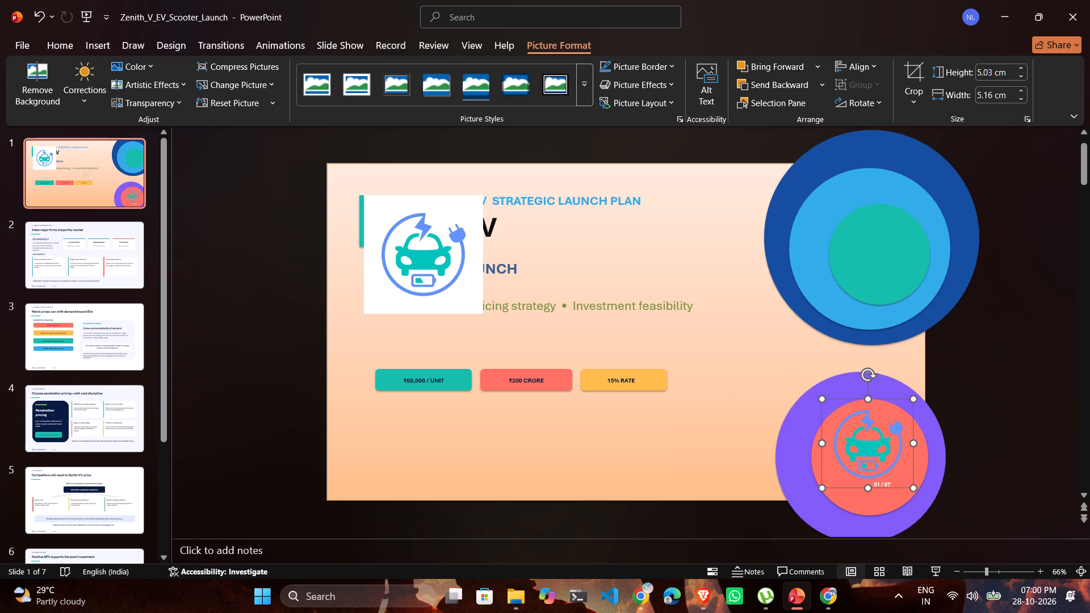
pyautogui.moveTo(873, 453); pyautogui.dragTo(850, 429)
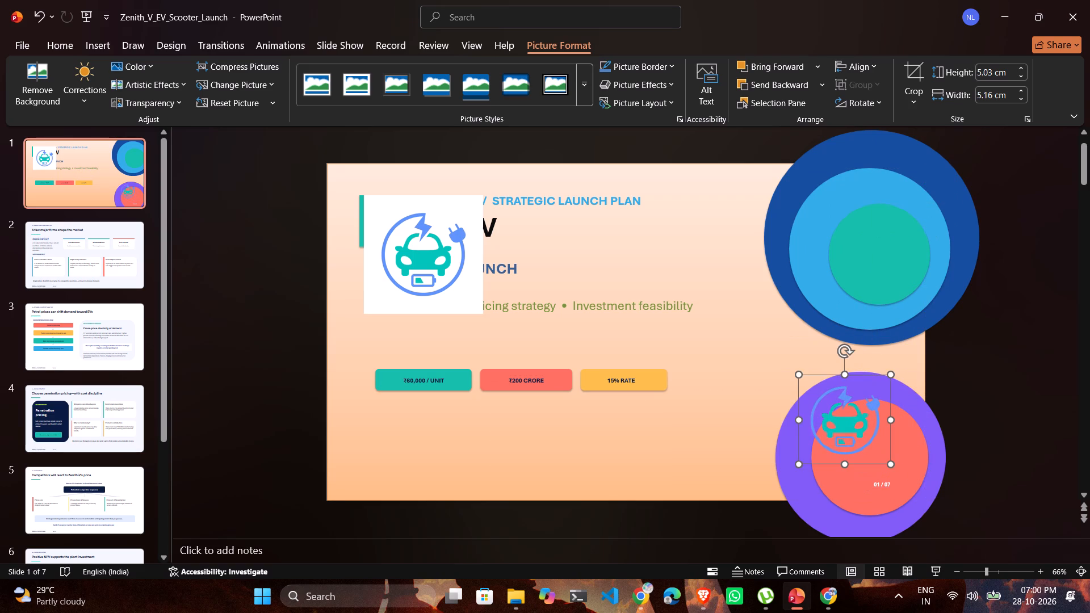
# Delete the "01 / 07" slide-number text box from the coral circle on the title slide.
pyautogui.click(882, 487)
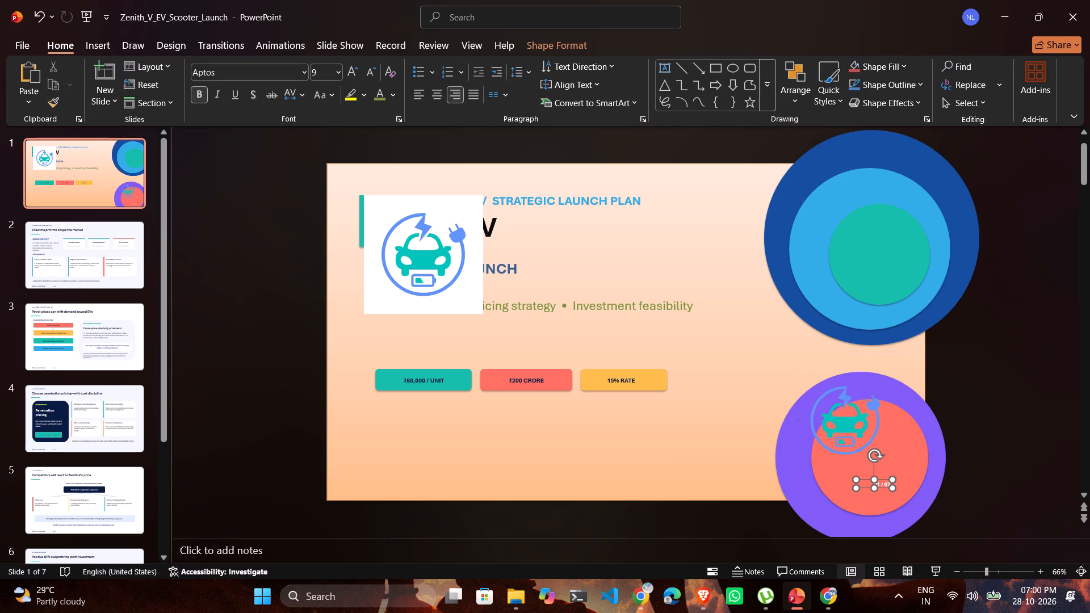
pyautogui.press('BackSpace')
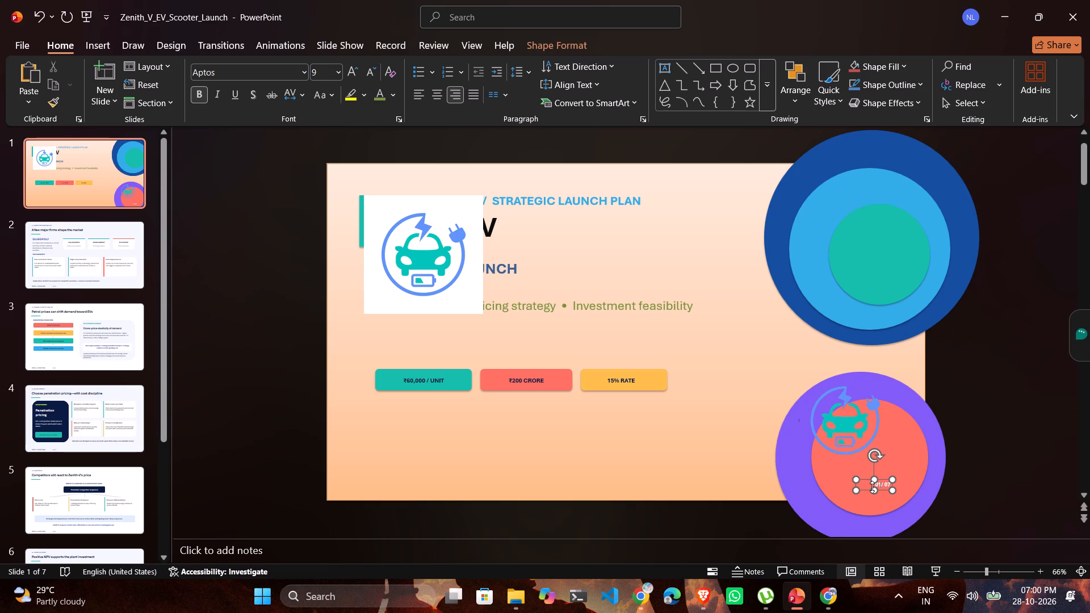
pyautogui.click(865, 492)
pyautogui.press('BackSpace')
# Centre the electric-car cut-out within the coral circle.
pyautogui.moveTo(844, 430); pyautogui.dragTo(869, 463)
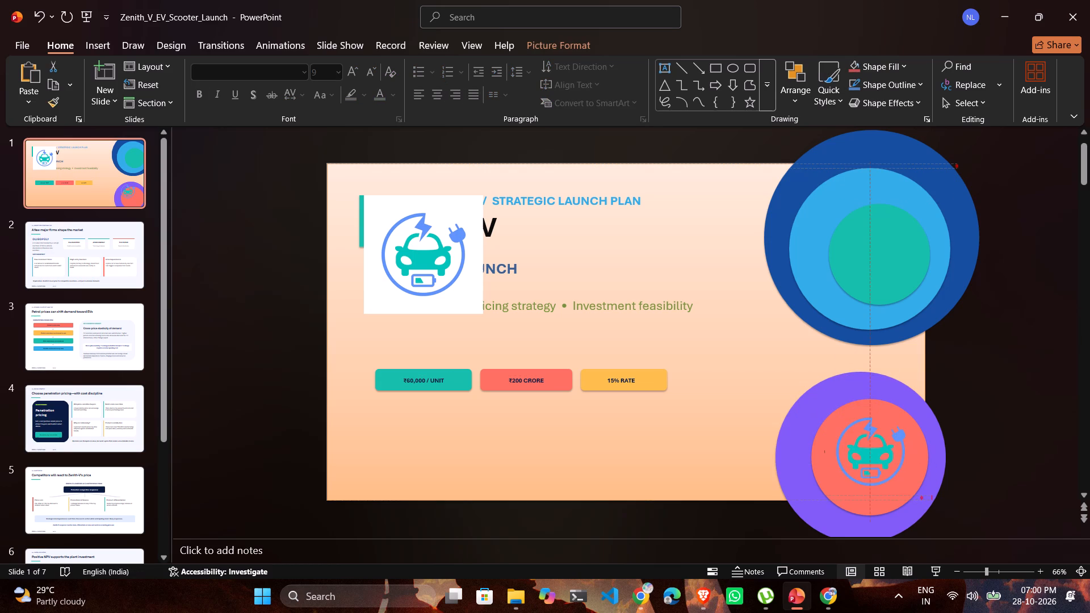
pyautogui.moveTo(869, 463); pyautogui.dragTo(869, 465)
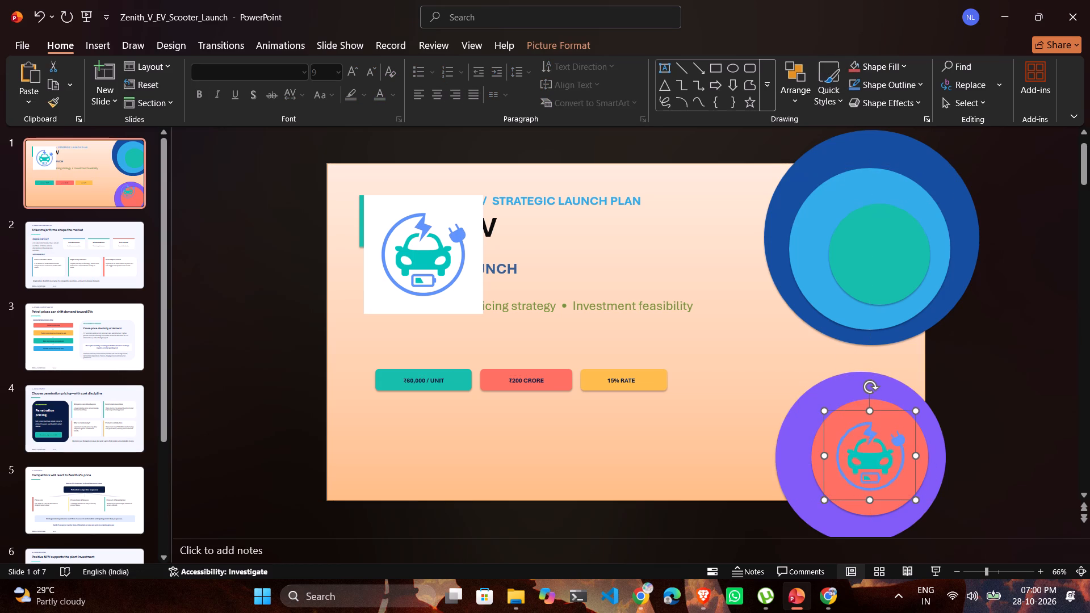
# Delete the white-background electric-car picture covering the title text.
pyautogui.click(439, 259)
pyautogui.press('BackSpace')
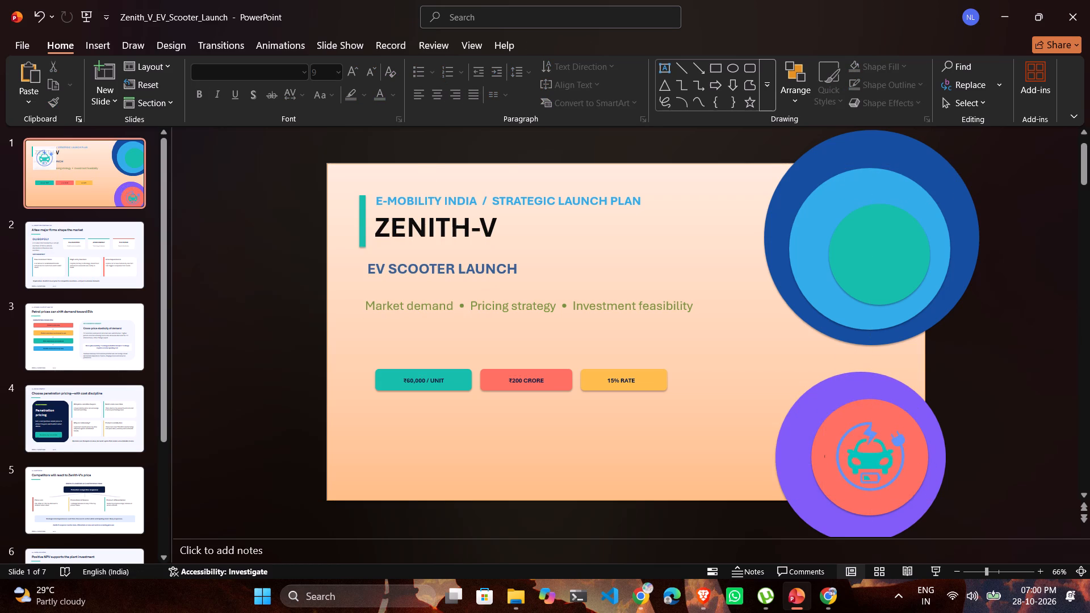
pyautogui.hotkey('alt', 'Tab')
pyautogui.hotkey('alt', 'Tab')
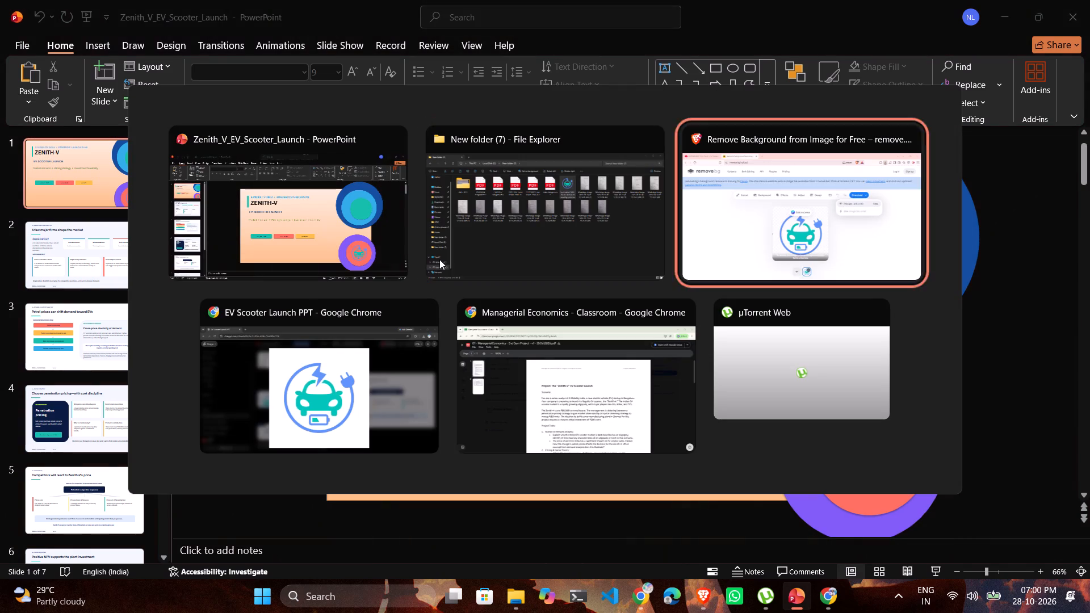
pyautogui.hotkey('alt', 'Tab')
pyautogui.hotkey('alt', 'Tab')
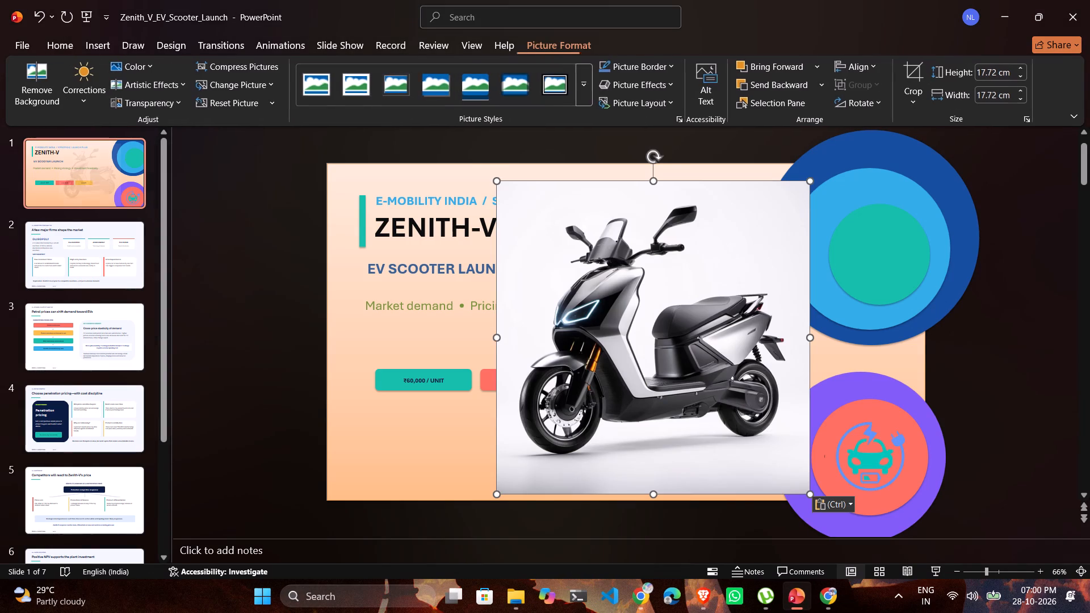
pyautogui.moveTo(647, 329); pyautogui.dragTo(798, 295)
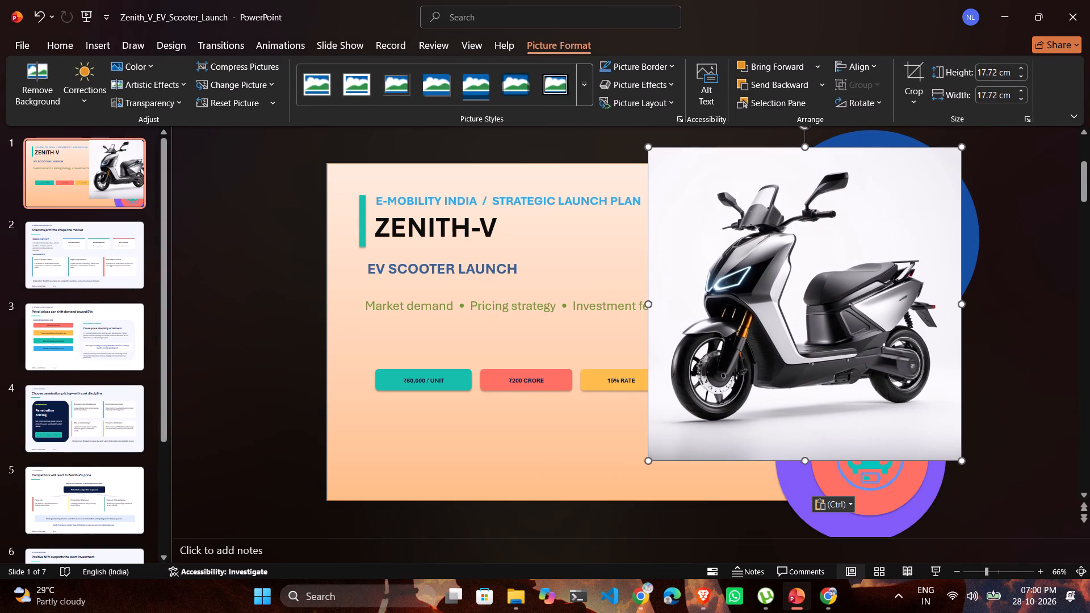
# Capture a rectangular screenshot of the scooter picture on the title slide with Snipping Tool.
pyautogui.press('Print')
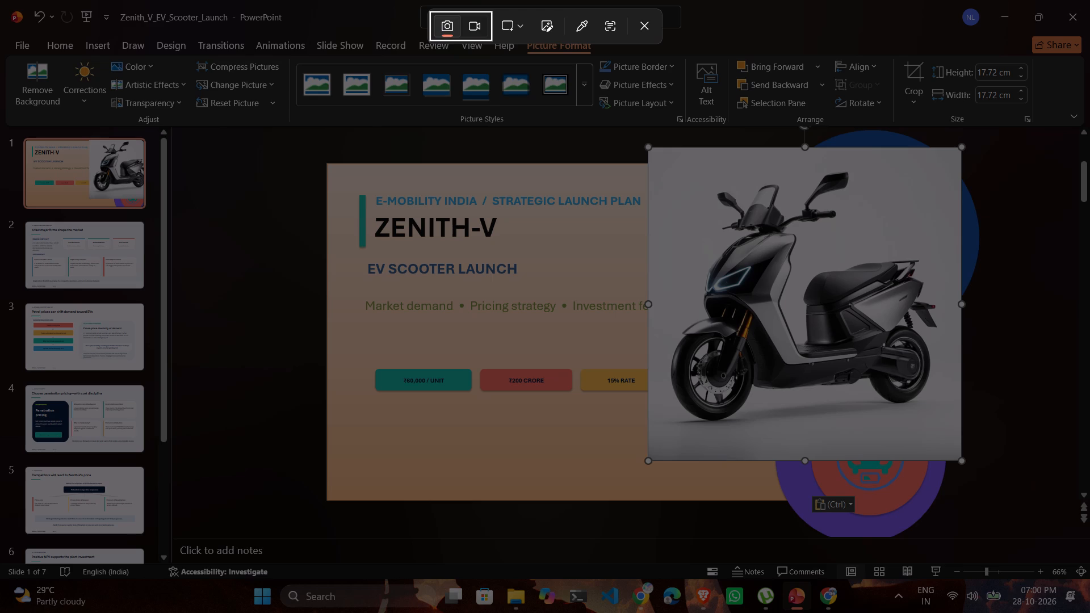
pyautogui.moveTo(654, 151); pyautogui.dragTo(913, 424)
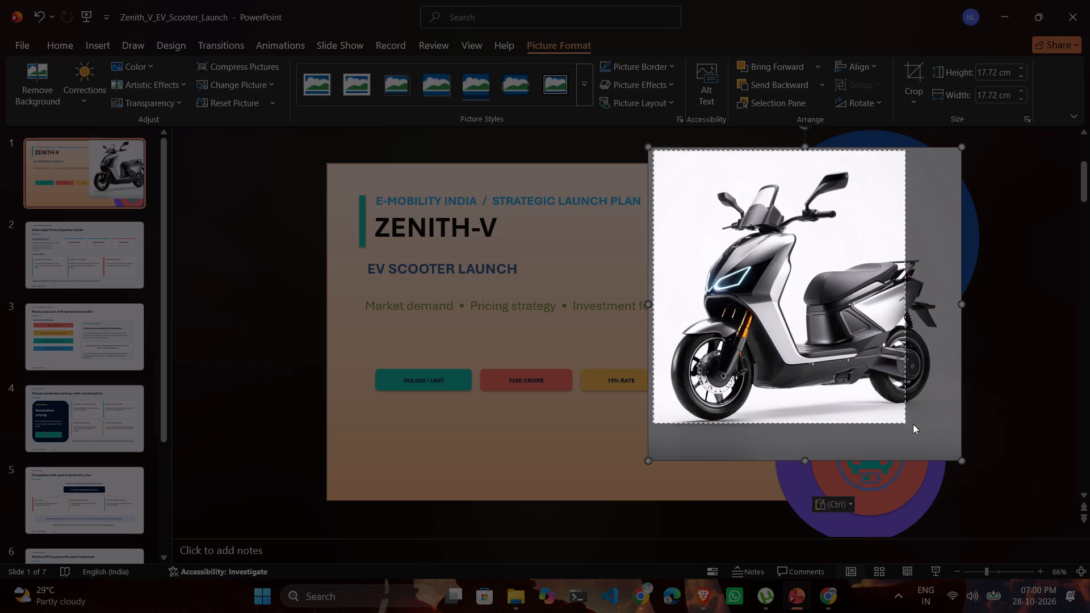
pyautogui.moveTo(913, 424); pyautogui.dragTo(951, 450)
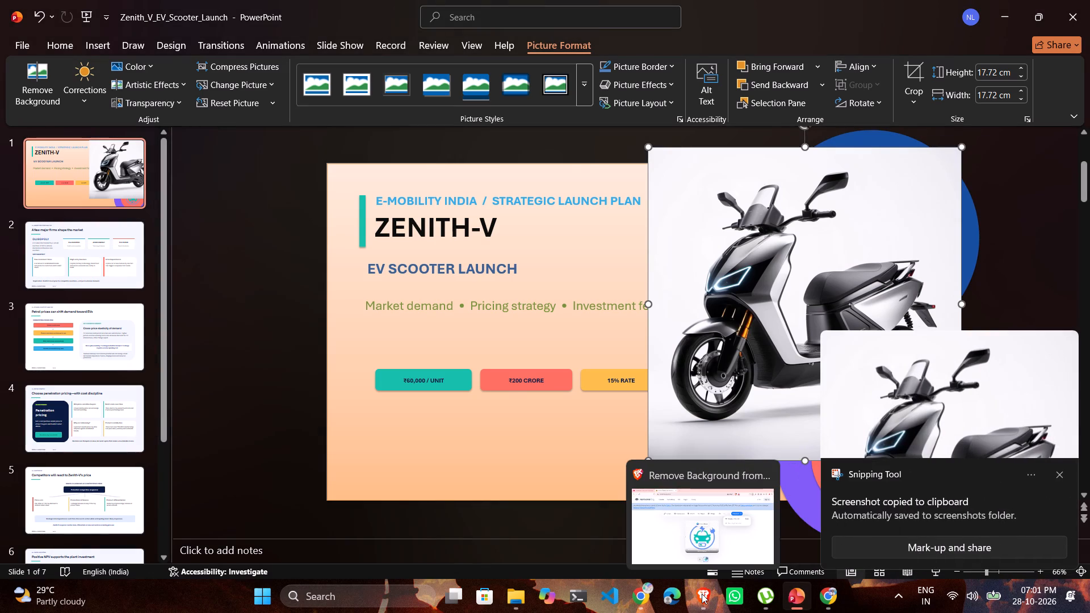
# Switch to remove.bg in Brave and upload the new scooter screenshot from the Gallery for background removal.
pyautogui.click(698, 561)
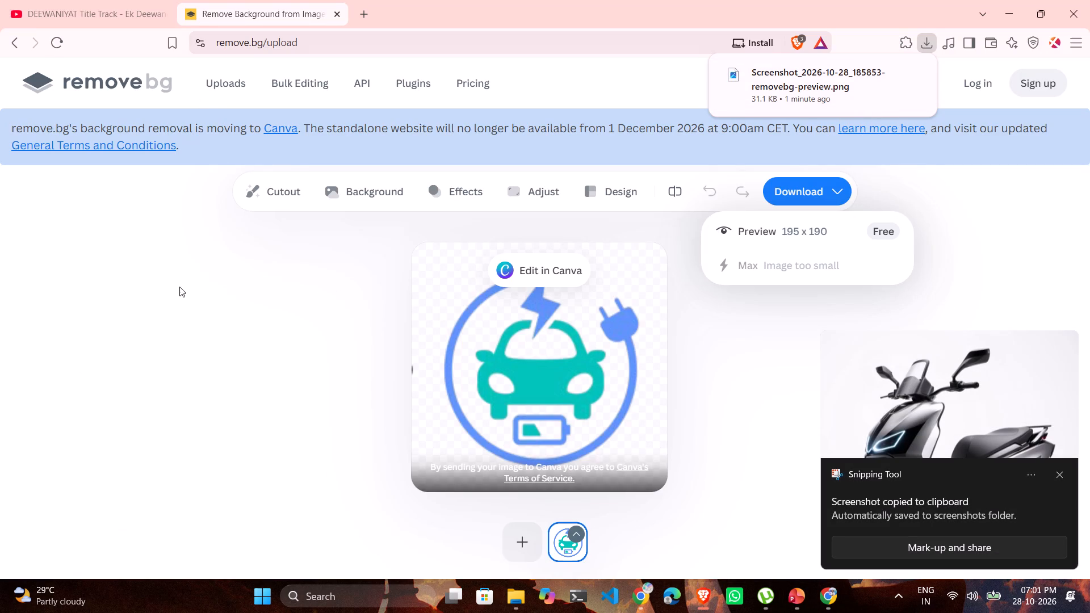
pyautogui.hscroll(7, 179, 287)
pyautogui.hscroll(5, 216, 233)
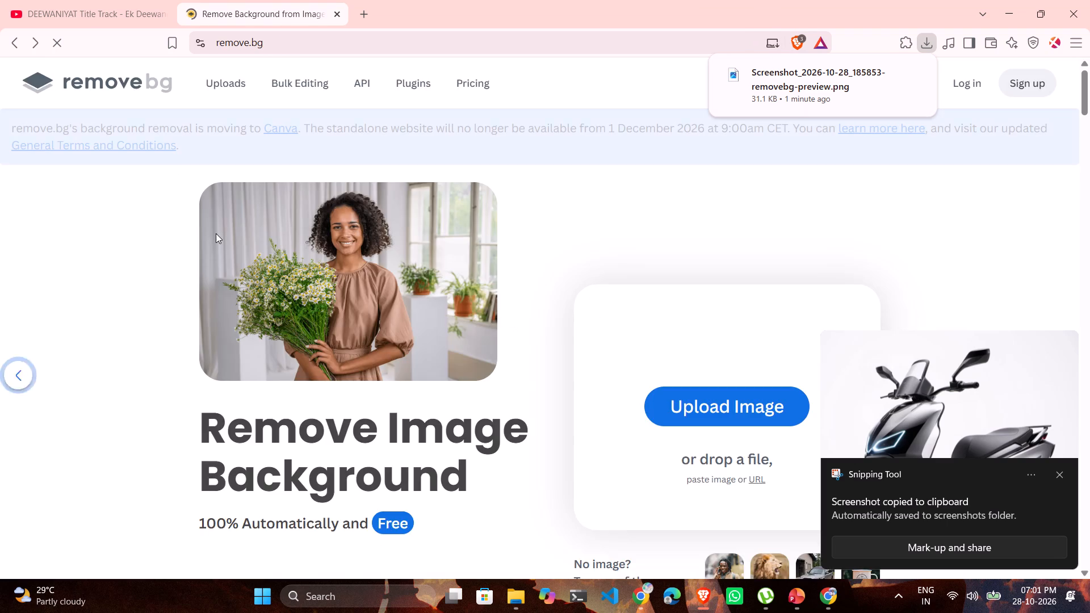
pyautogui.hscroll(2, 216, 233)
pyautogui.click(227, 215)
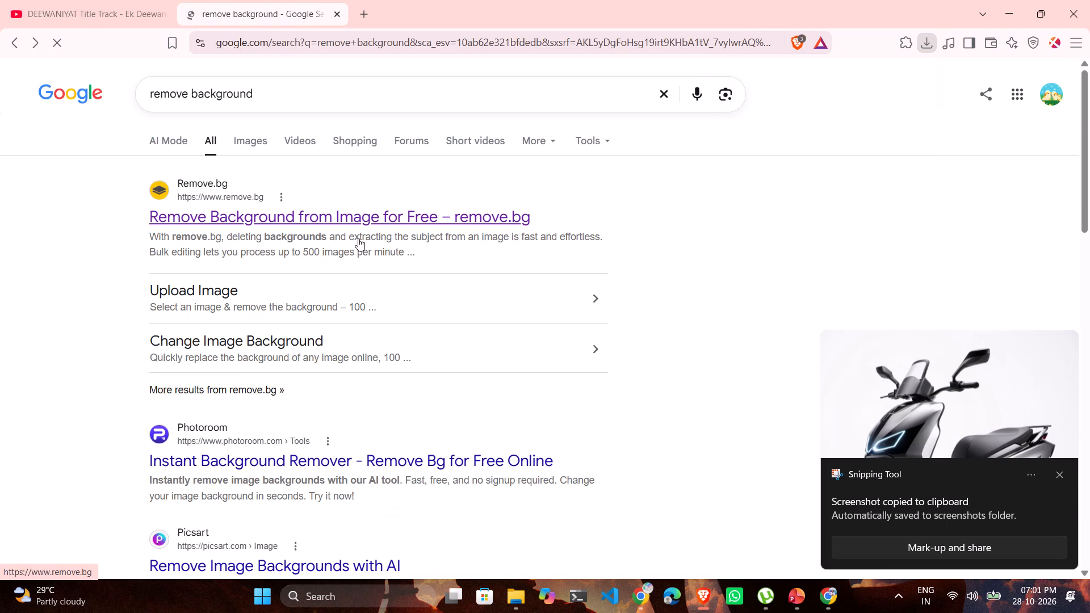
pyautogui.click(1060, 475)
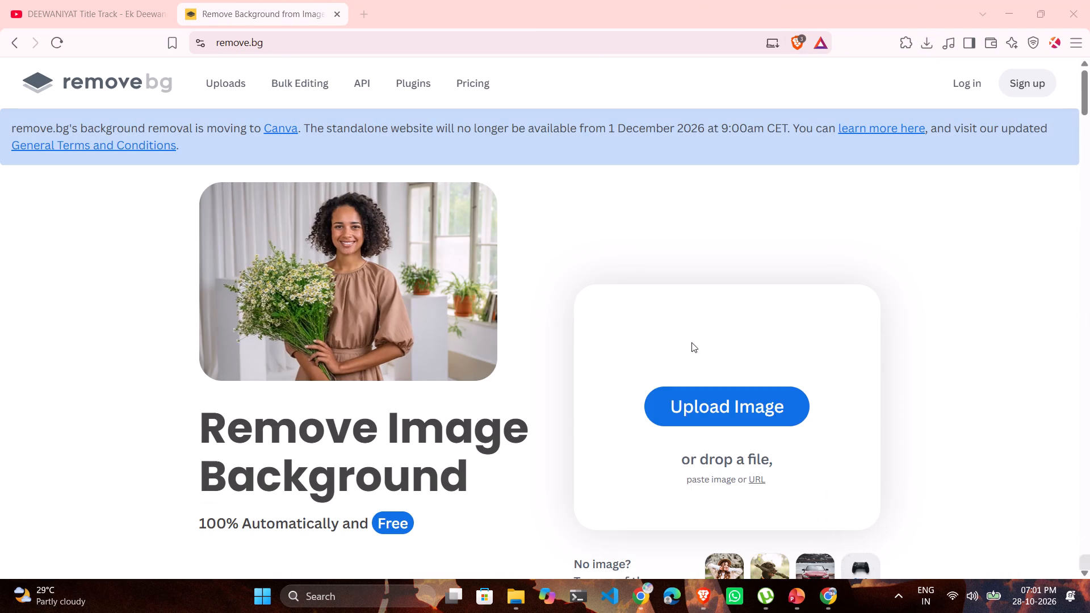
pyautogui.click(685, 405)
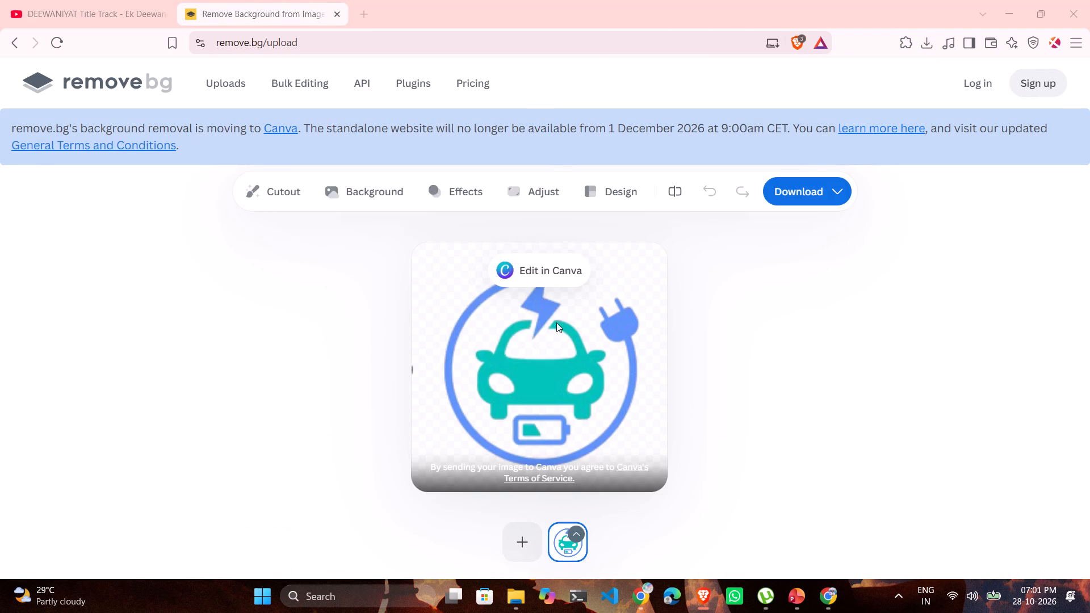
pyautogui.click(519, 14)
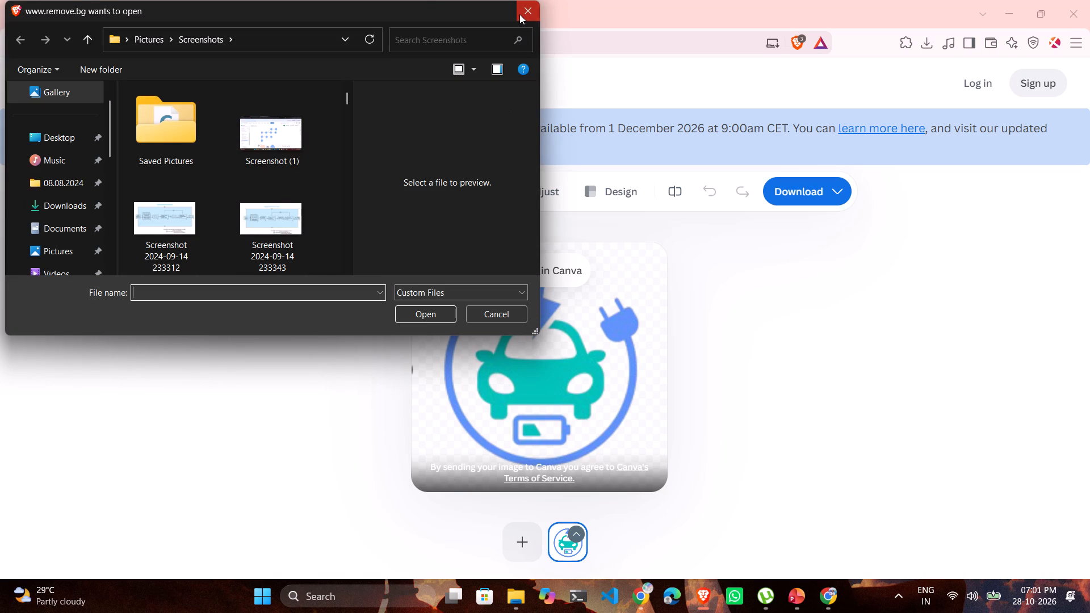
pyautogui.click(223, 94)
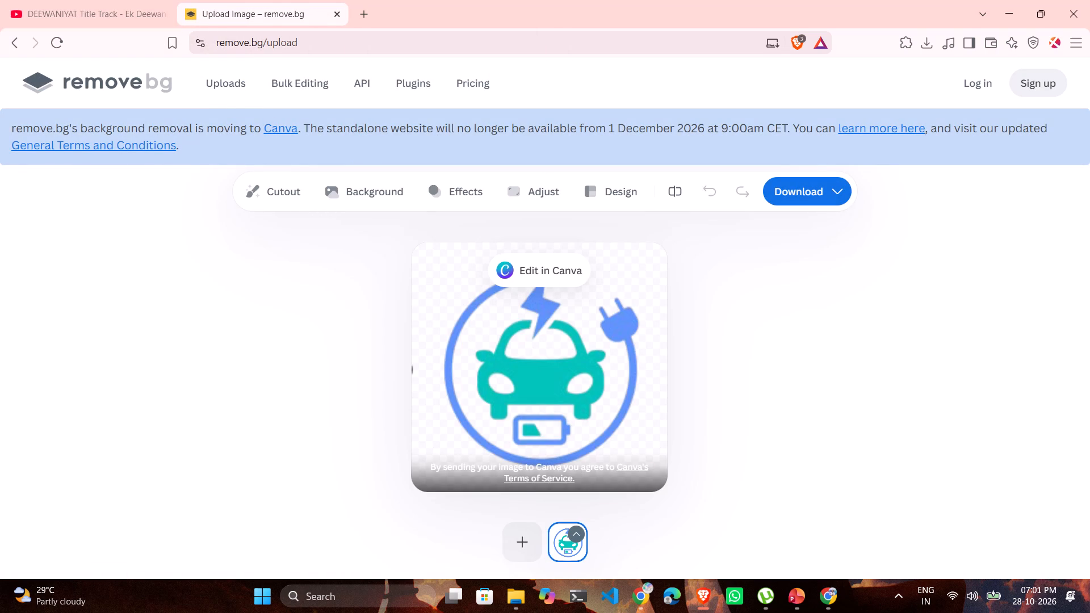
pyautogui.click(528, 546)
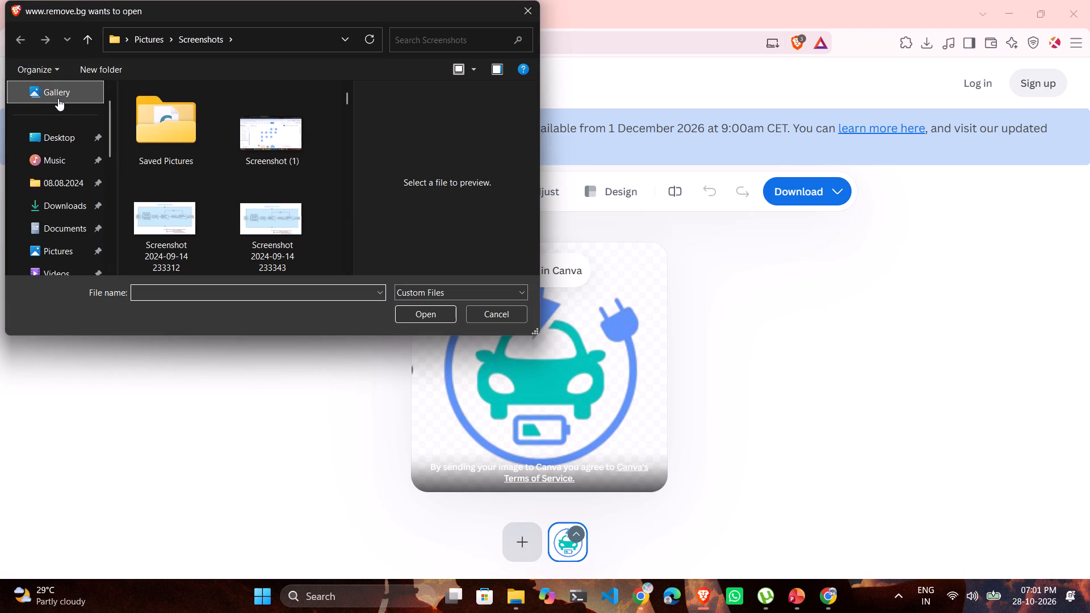
pyautogui.click(58, 98)
pyautogui.click(160, 137)
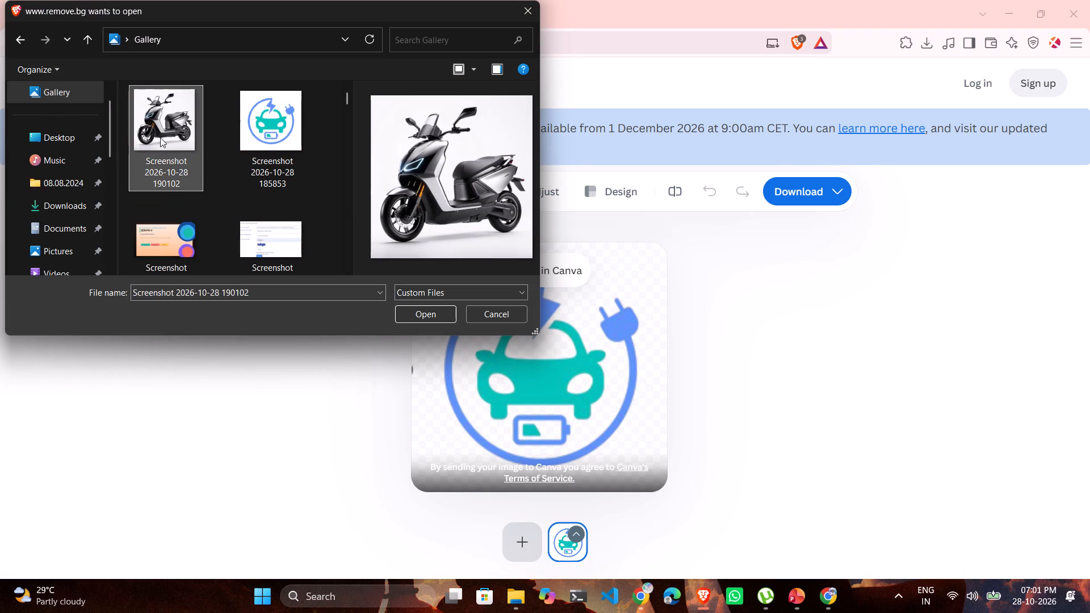
pyautogui.click(444, 313)
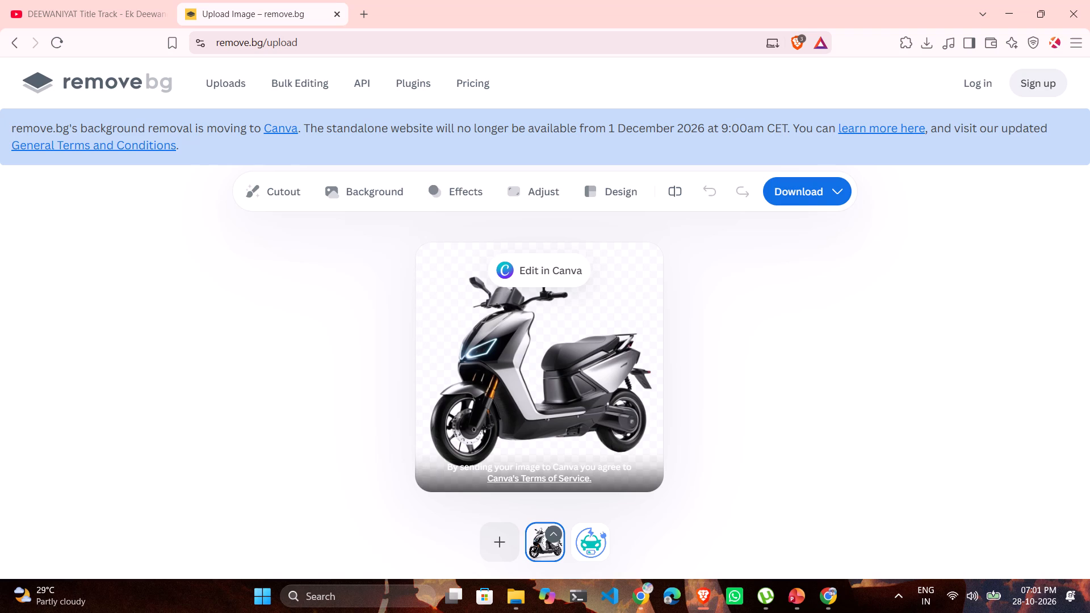
# Download the free 498 x 501 preview of the scooter cut-out as a PNG into New folder (7) on Local Disk (E:).
pyautogui.click(819, 184)
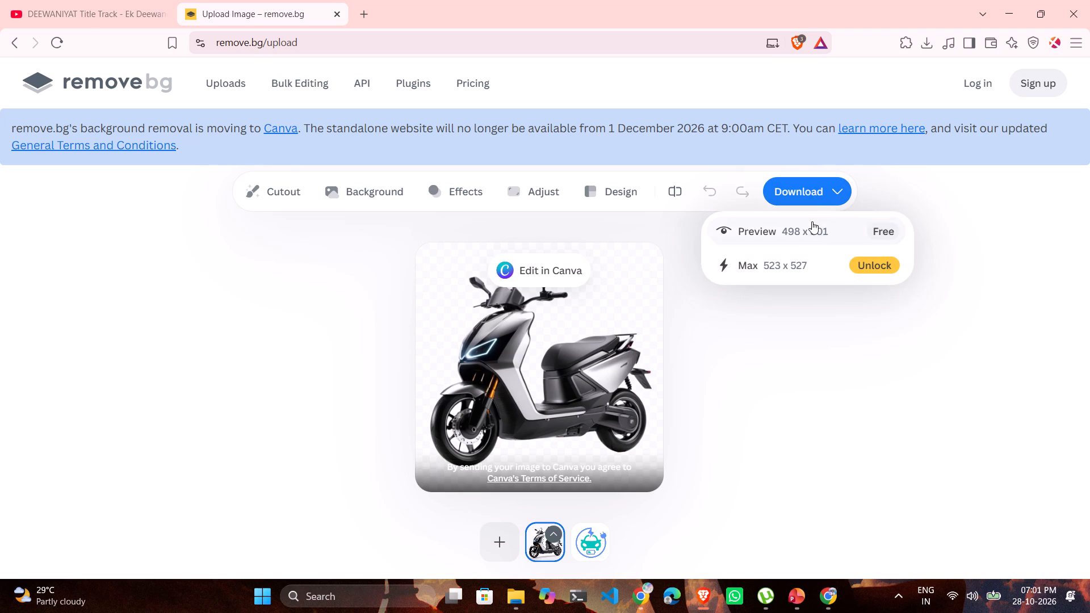
pyautogui.click(808, 229)
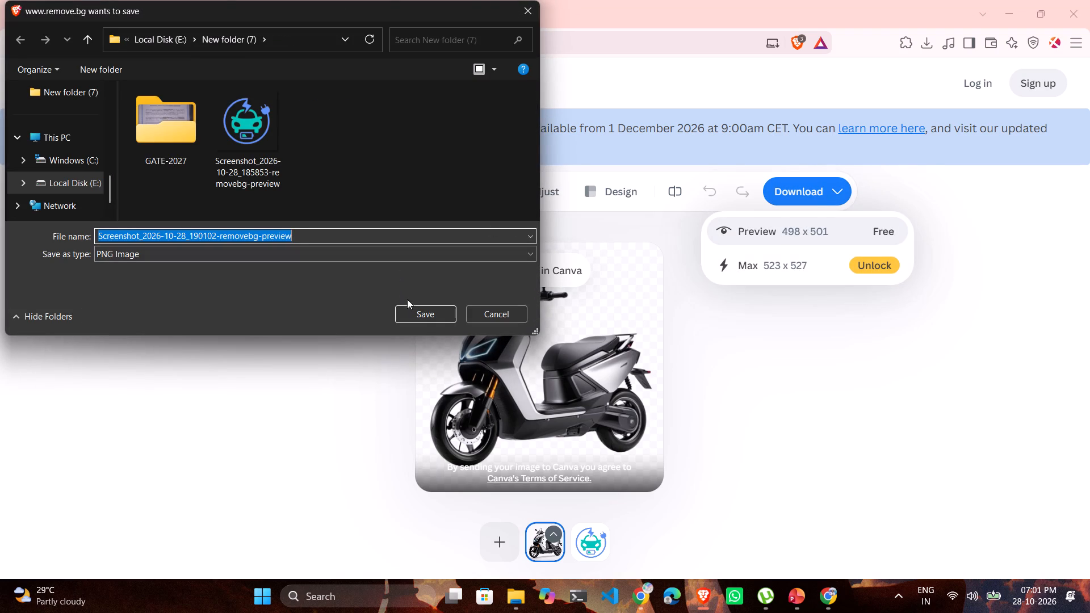
pyautogui.click(421, 320)
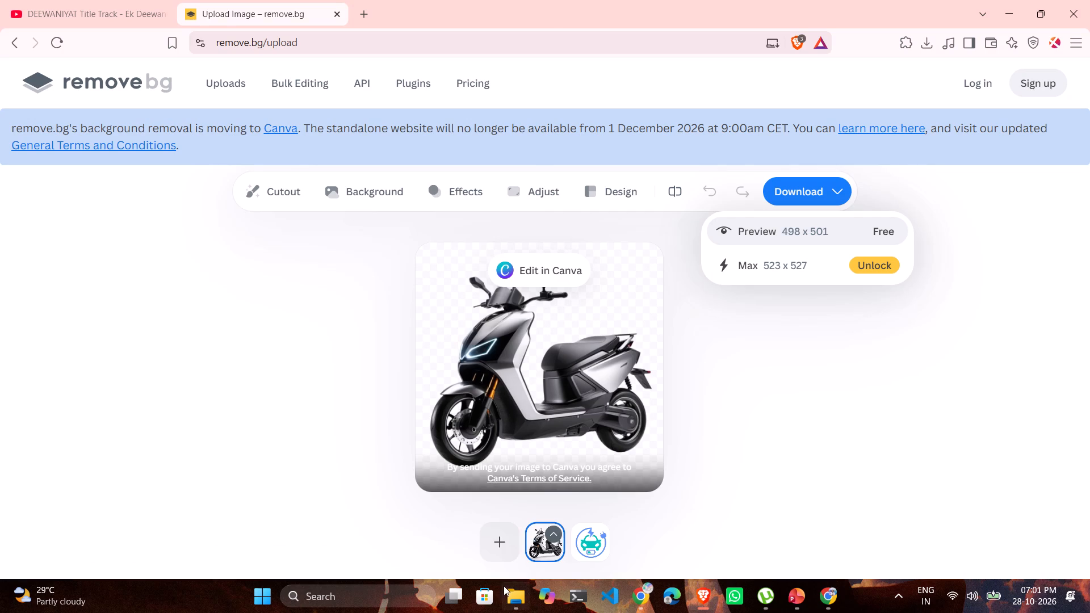
# Copy the scooter cut-out file from New folder (7) in File Explorer and replace the title slide's white-background scooter picture with it.
pyautogui.click(520, 604)
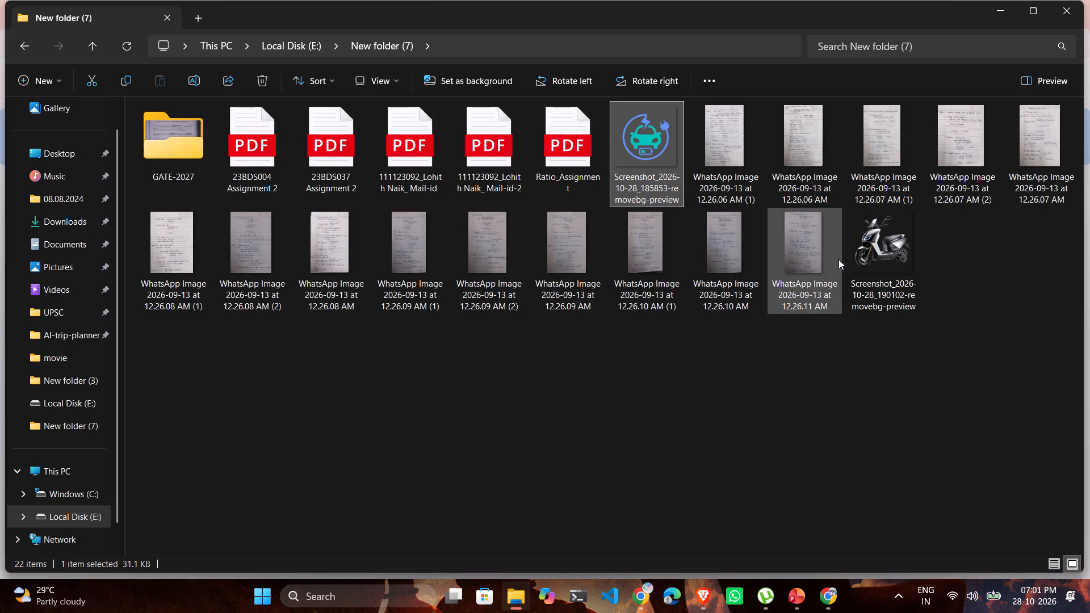
pyautogui.click(878, 253)
pyautogui.rightClick(878, 253)
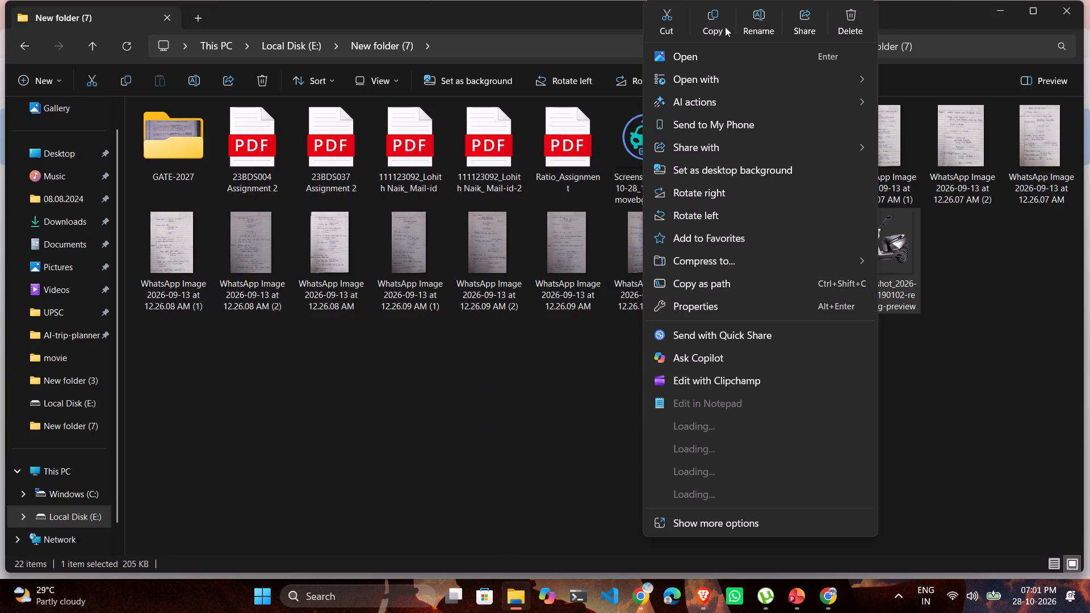
pyautogui.click(715, 22)
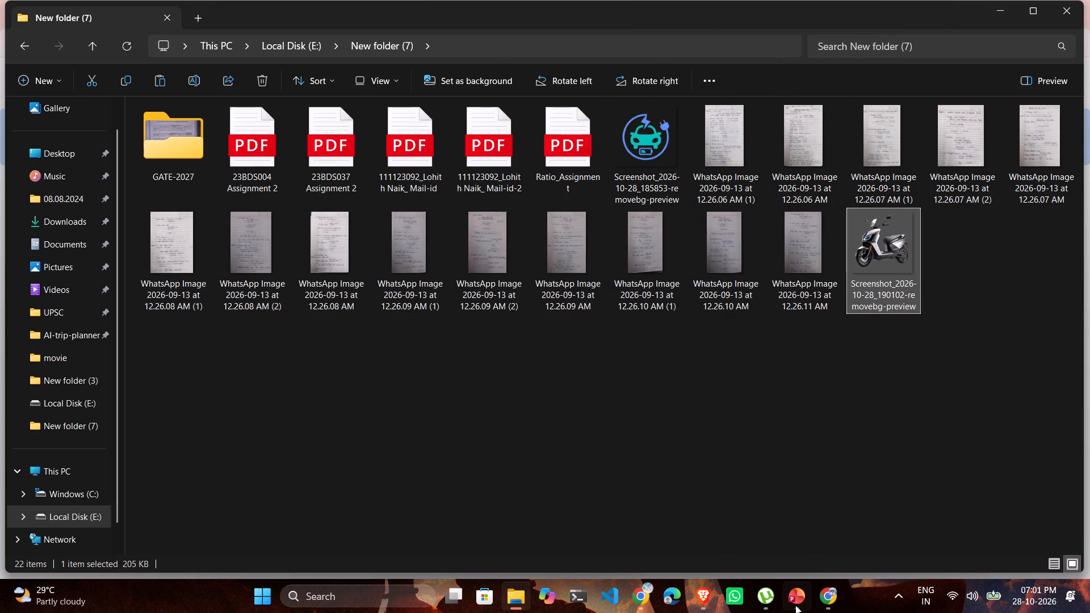
pyautogui.click(795, 605)
pyautogui.click(864, 236)
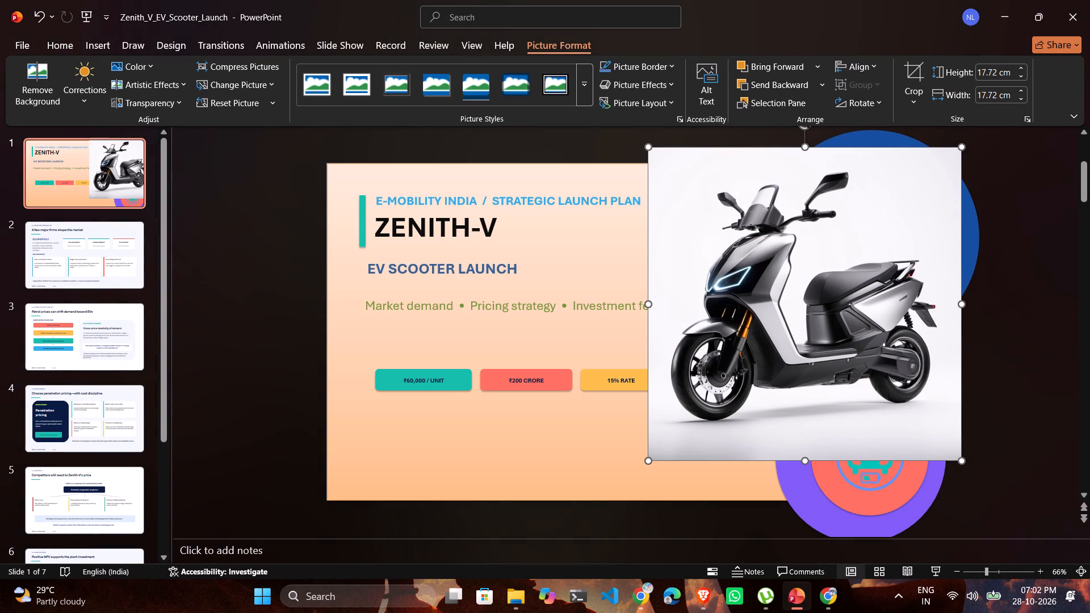
pyautogui.press('BackSpace')
pyautogui.hotkey('ctrl', 'v')
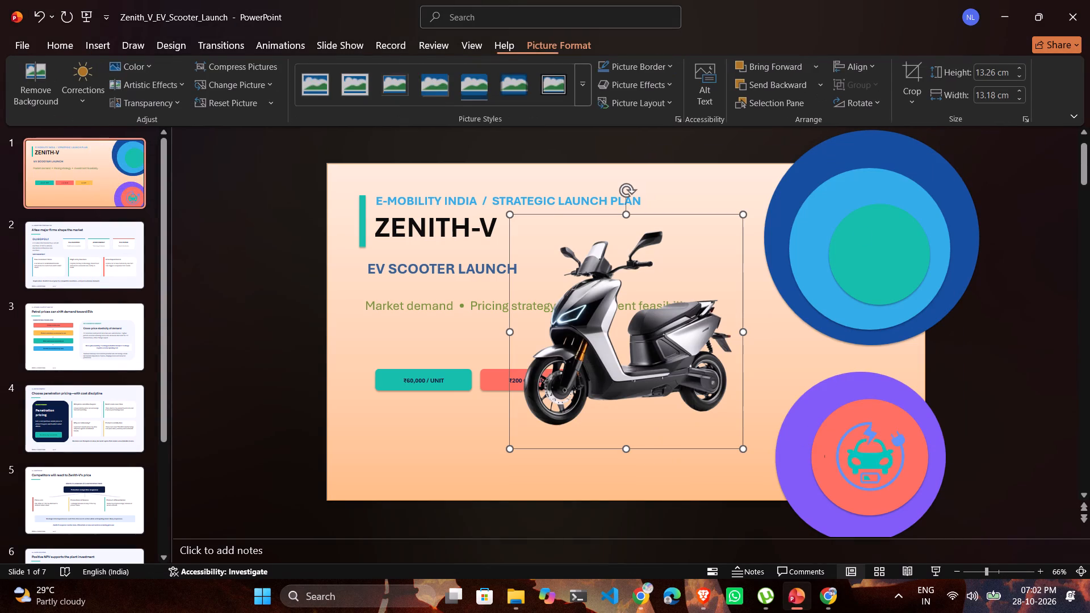
# Move the scooter cut-out clear of the circles and delete the teal, light-blue and dark-blue concentric circles from the title slide.
pyautogui.moveTo(646, 346); pyautogui.dragTo(894, 277)
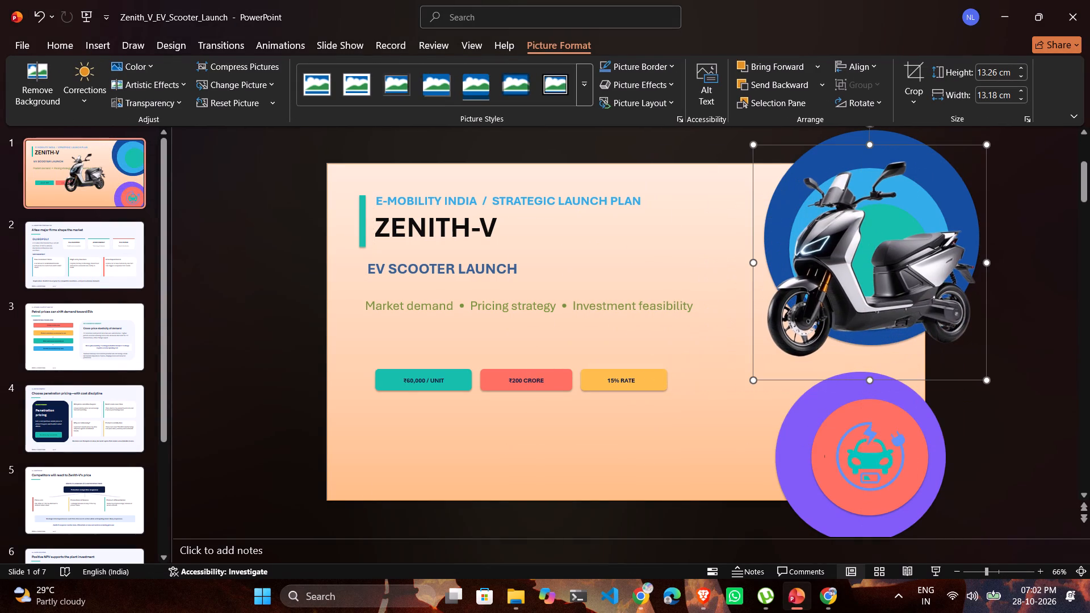
pyautogui.moveTo(883, 294); pyautogui.dragTo(630, 326)
pyautogui.click(883, 258)
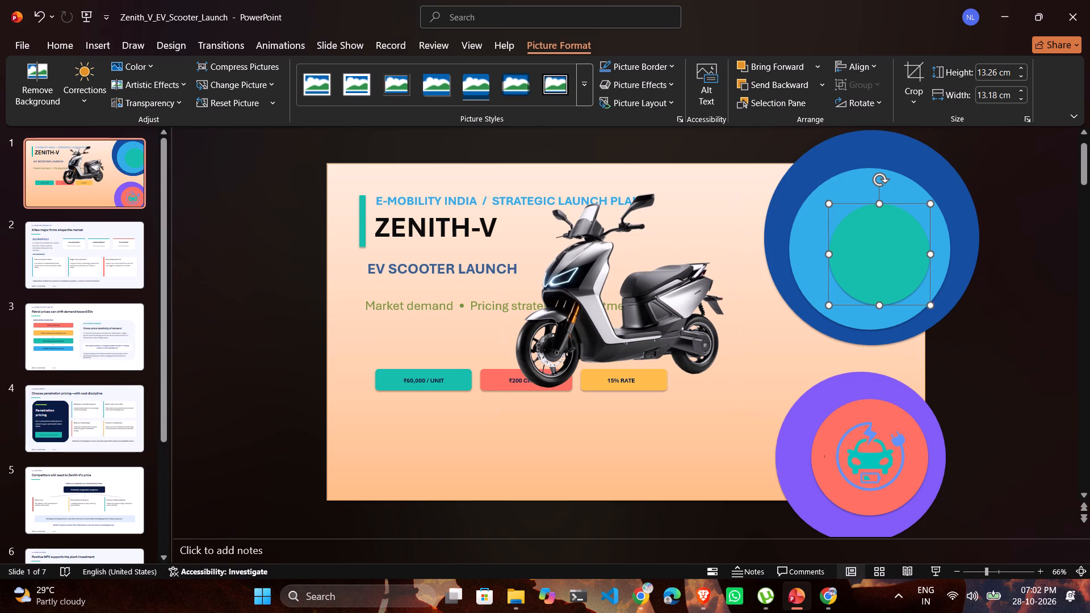
pyautogui.press('BackSpace')
pyautogui.click(883, 258)
pyautogui.press('BackSpace')
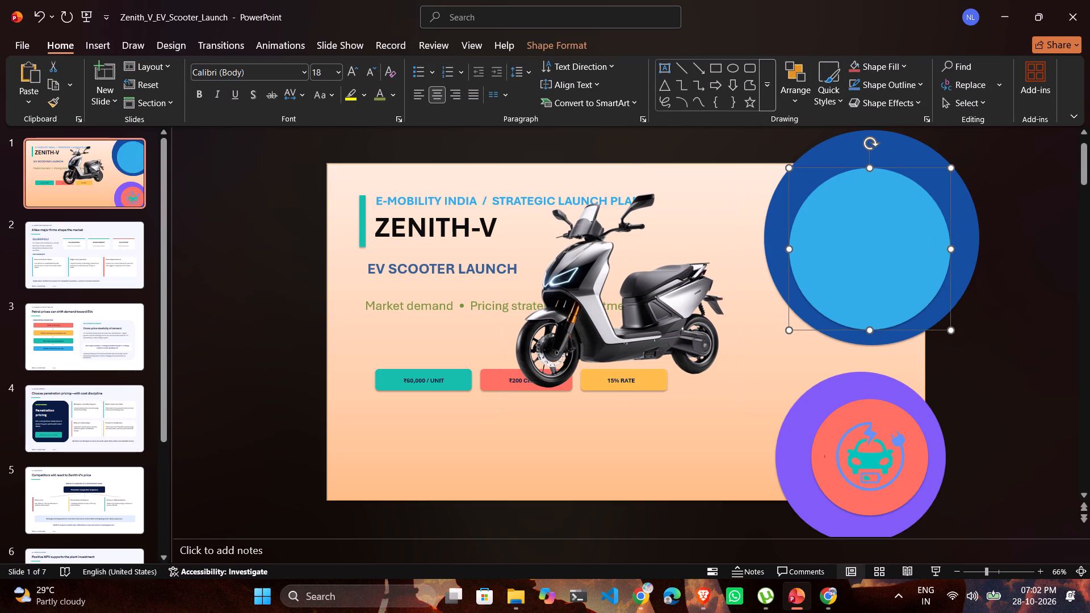
pyautogui.press('BackSpace')
pyautogui.click(883, 258)
pyautogui.press('BackSpace')
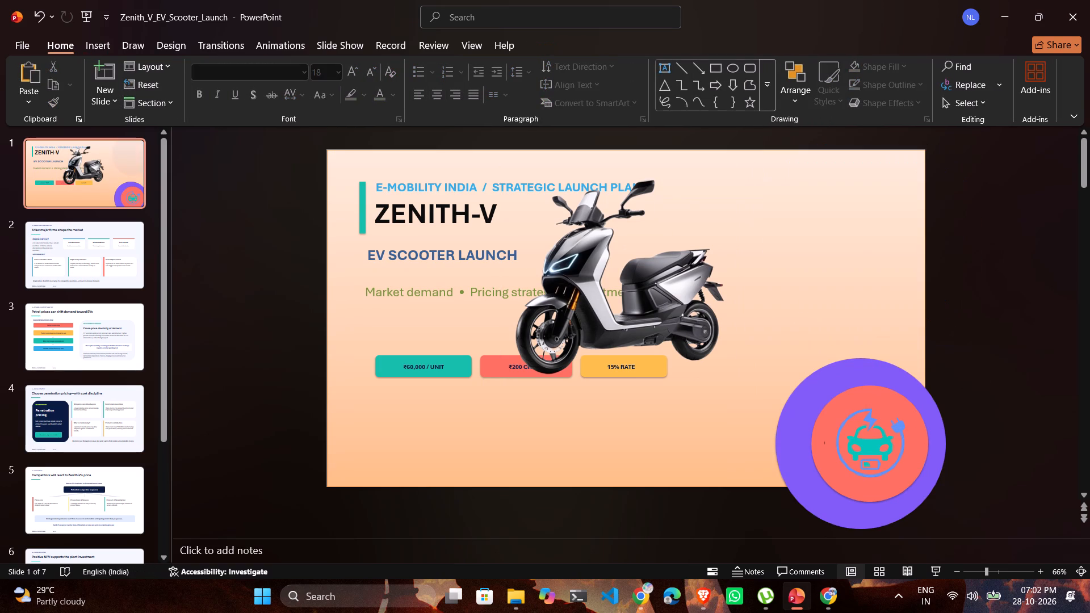
# Shrink the scooter cut-out and place it in the title slide's upper-right corner, above the purple circle.
pyautogui.moveTo(677, 332); pyautogui.dragTo(877, 303)
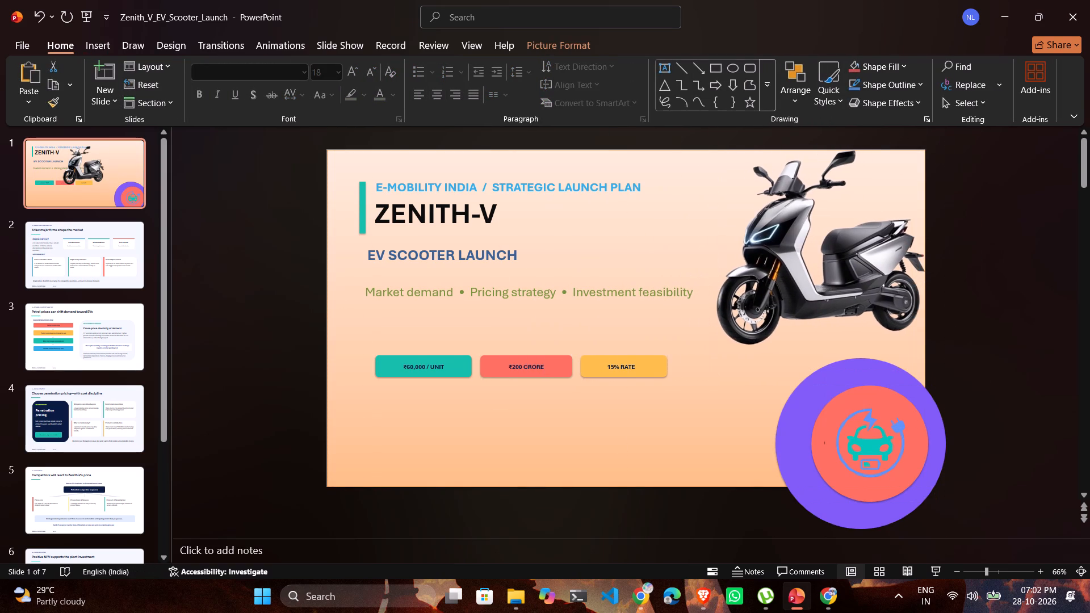
pyautogui.moveTo(877, 303); pyautogui.dragTo(884, 296)
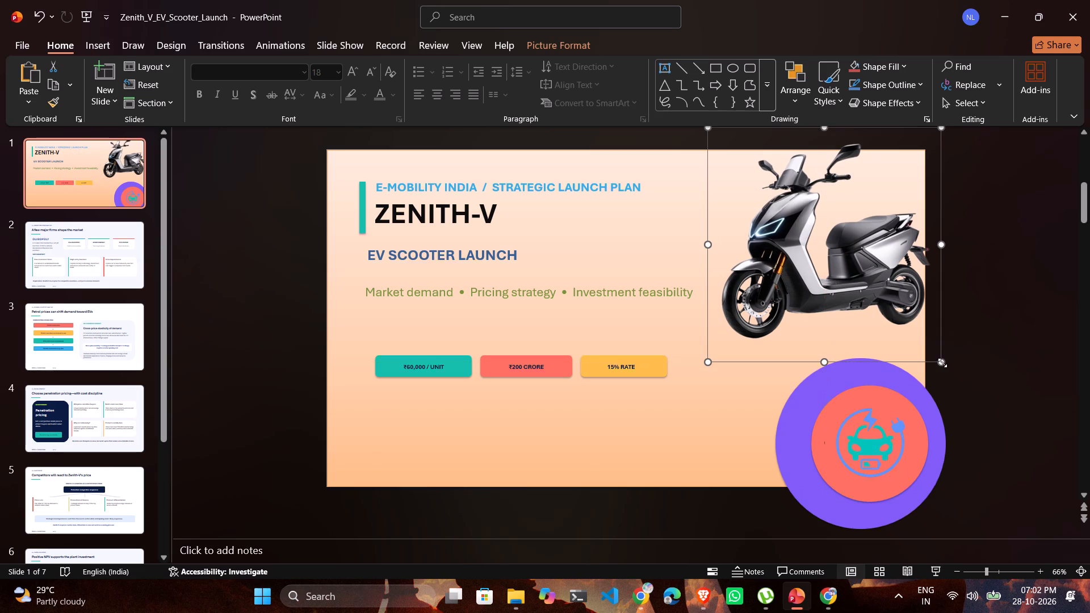
pyautogui.moveTo(942, 363); pyautogui.dragTo(901, 317)
pyautogui.moveTo(816, 246); pyautogui.dragTo(817, 246)
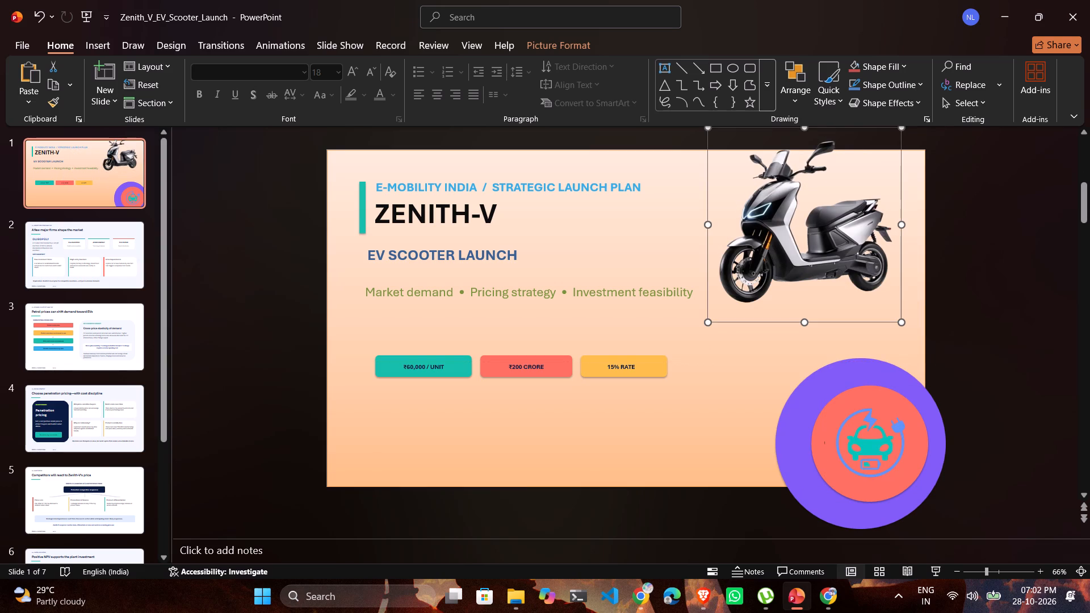
pyautogui.moveTo(817, 246); pyautogui.dragTo(848, 262)
pyautogui.click(984, 308)
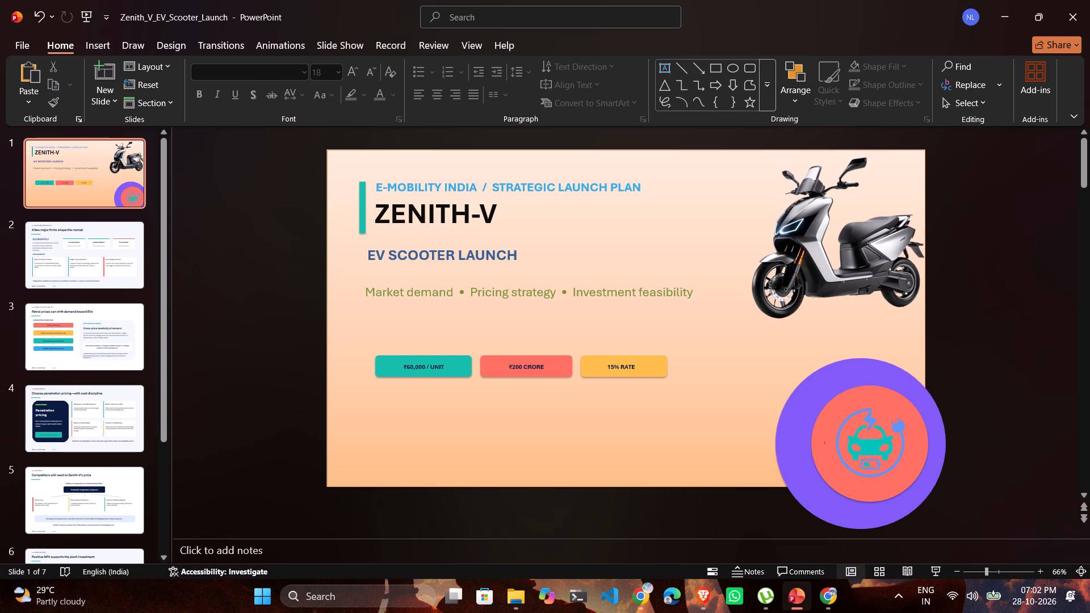
pyautogui.hotkey('alt', 'Tab')
pyautogui.hotkey('alt', 'Tab')
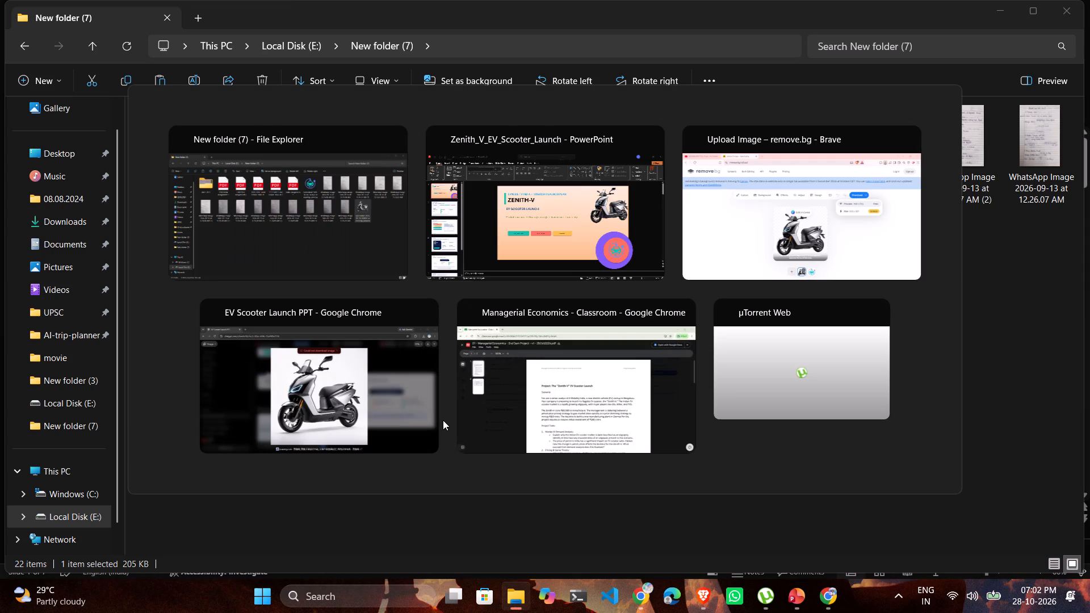
pyautogui.hotkey('alt', 'Tab')
pyautogui.hotkey('alt', 'Tab')
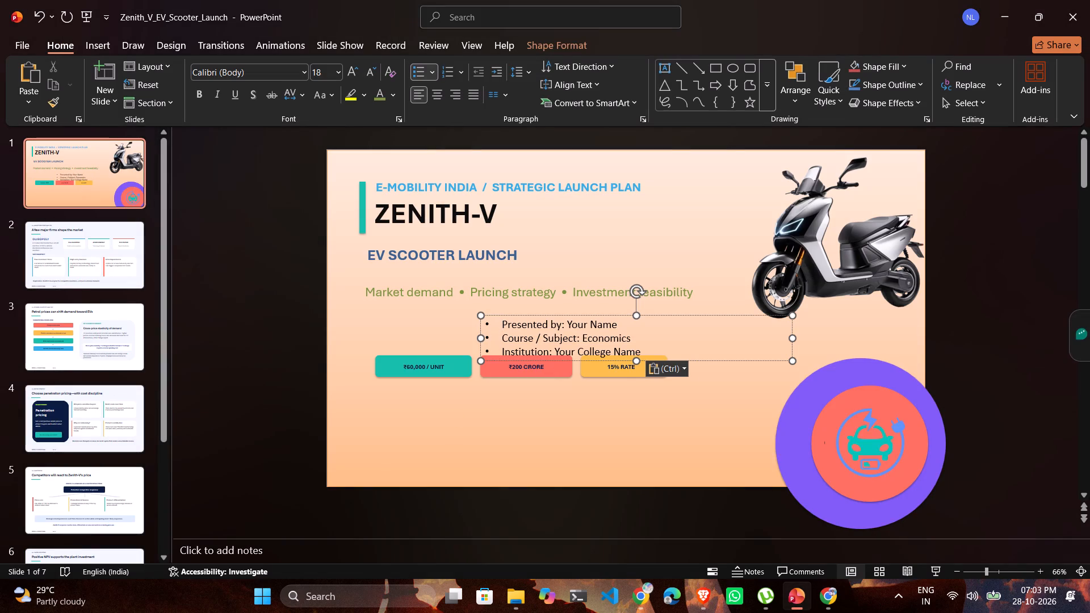
pyautogui.moveTo(694, 345); pyautogui.dragTo(568, 436)
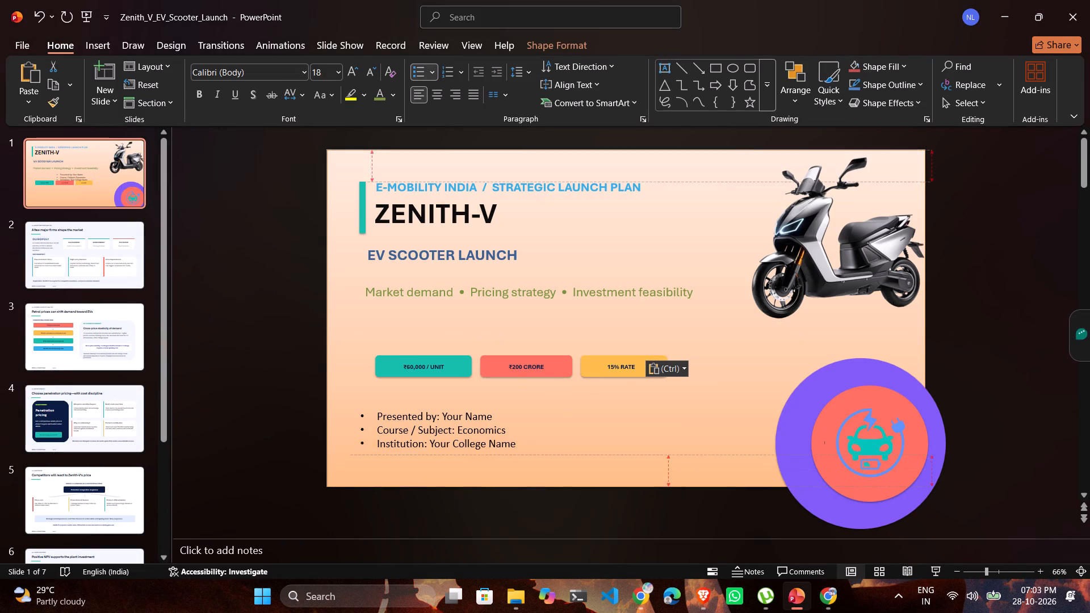
pyautogui.moveTo(568, 436); pyautogui.dragTo(573, 434)
# Replace the "Your Name" placeholder in the "Presented by:" line with the presenter's full name.
pyautogui.click(497, 416)
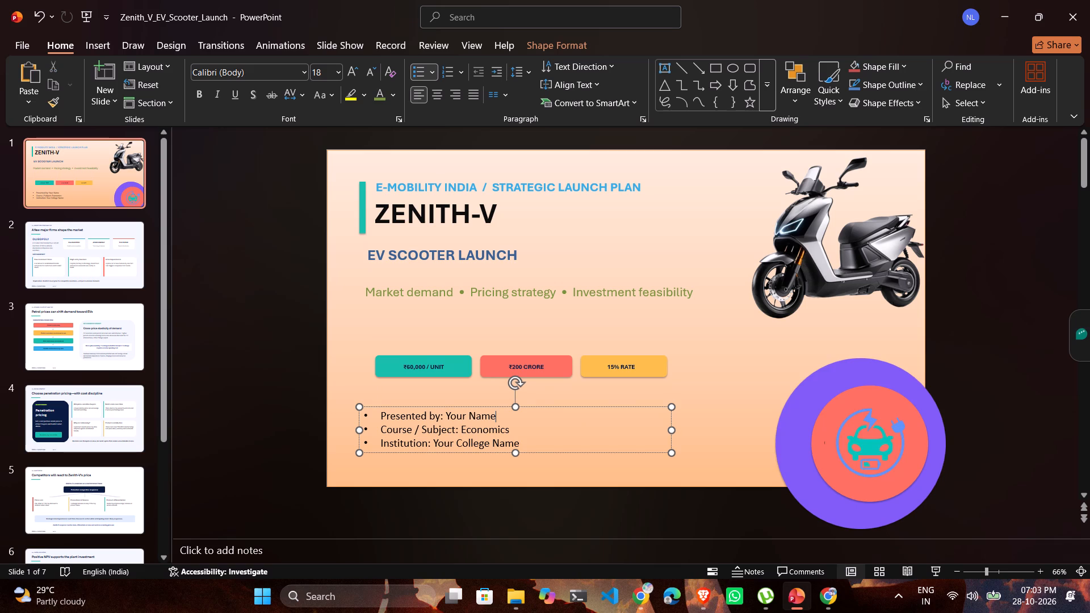
pyautogui.press('BackSpace')
pyautogui.press('BackSpace')
pyautogui.press('BackSpace')
pyautogui.press('BackSpace')
pyautogui.press('BackSpace')
pyautogui.press('BackSpace')
pyautogui.press('BackSpace')
pyautogui.press('BackSpace')
pyautogui.press('BackSpace')
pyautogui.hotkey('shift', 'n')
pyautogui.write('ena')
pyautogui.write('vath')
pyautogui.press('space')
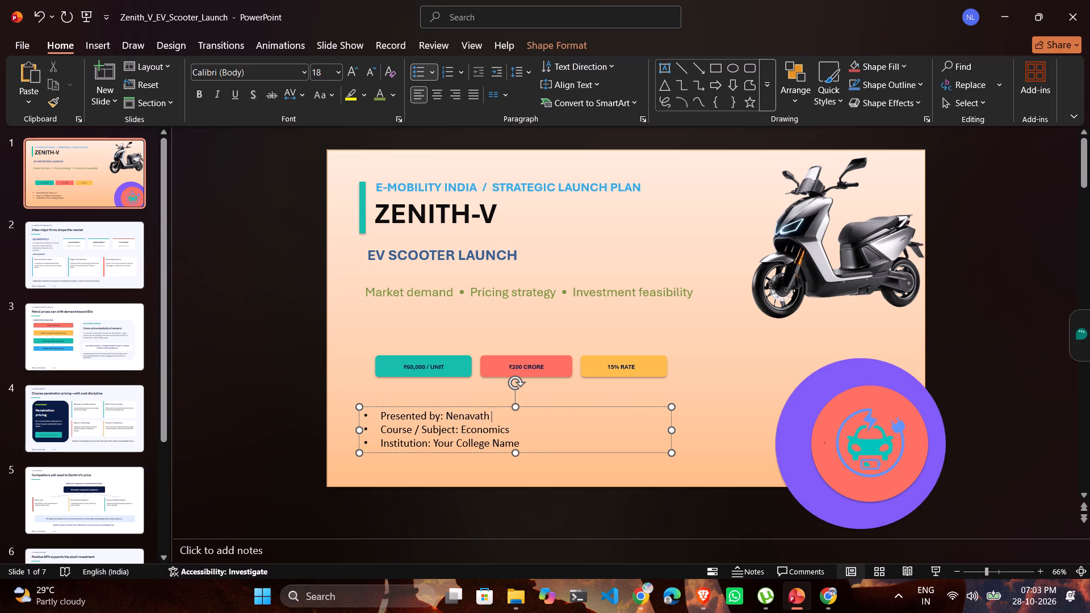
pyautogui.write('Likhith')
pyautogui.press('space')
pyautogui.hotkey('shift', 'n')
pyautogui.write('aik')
# Change the course line to "Course : Managerial Economics", copying the course name from the assignment title in Google Classroom.
pyautogui.moveTo(455, 433); pyautogui.dragTo(413, 436)
pyautogui.press('BackSpace')
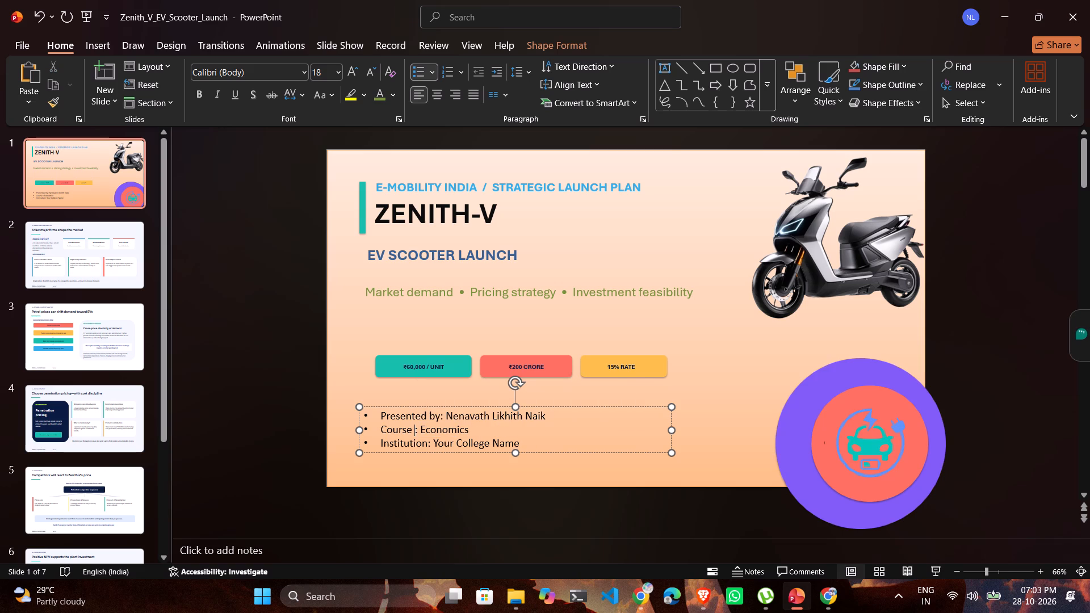
pyautogui.click(836, 592)
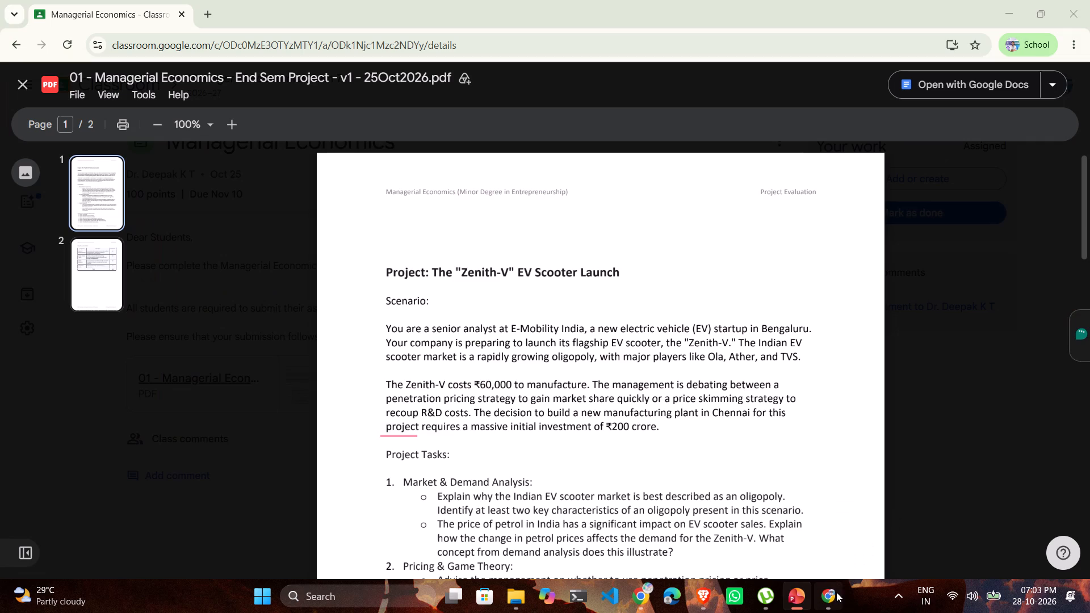
pyautogui.click(28, 79)
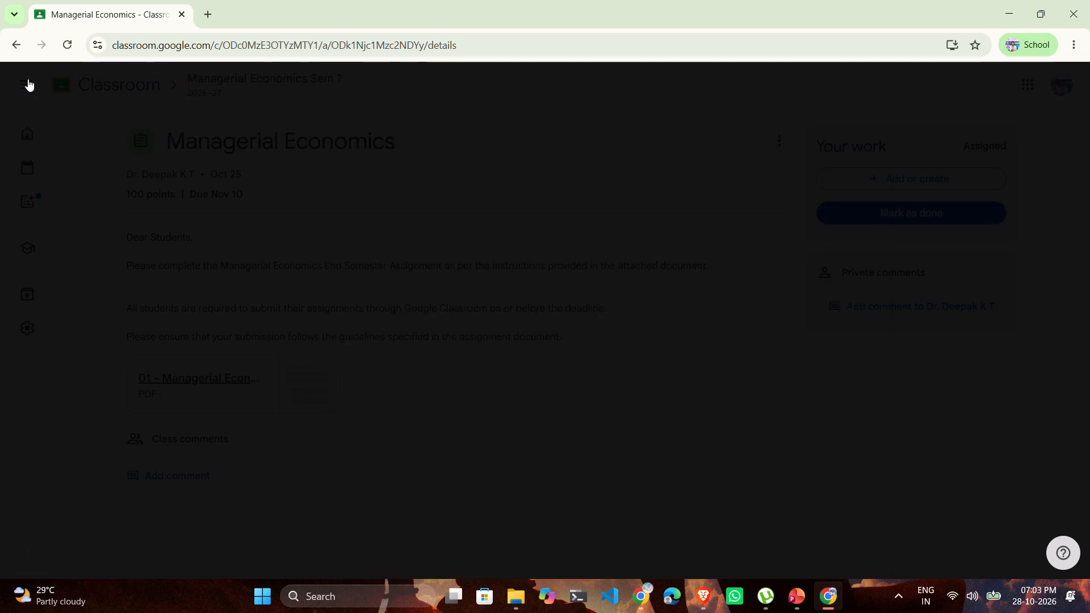
pyautogui.moveTo(173, 144); pyautogui.dragTo(382, 137)
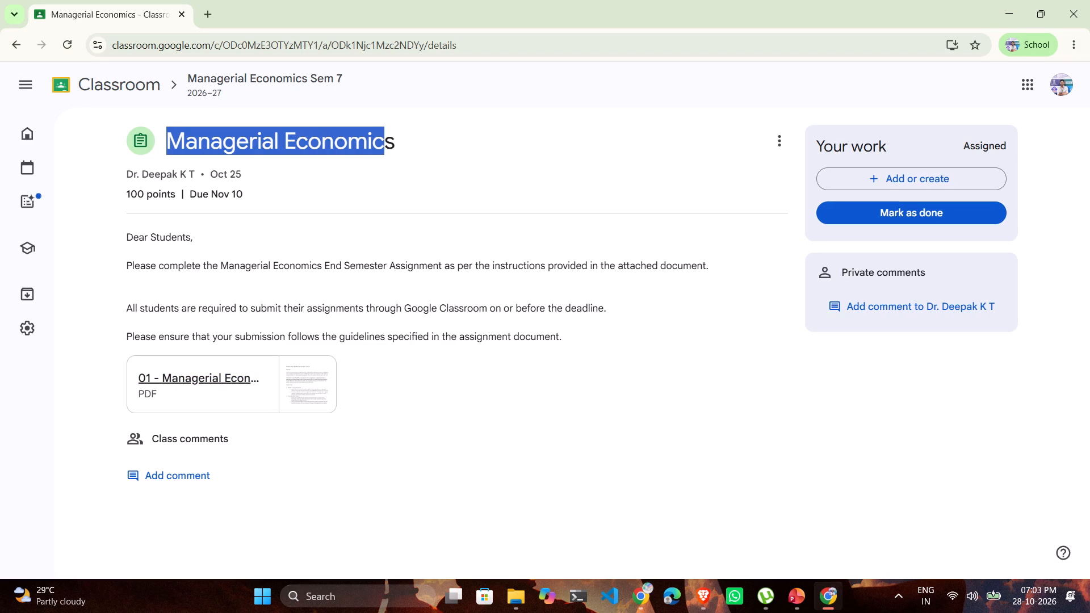
pyautogui.moveTo(382, 137); pyautogui.dragTo(398, 134)
pyautogui.hotkey('ctrl', 'c')
pyautogui.hotkey('alt', 'Tab')
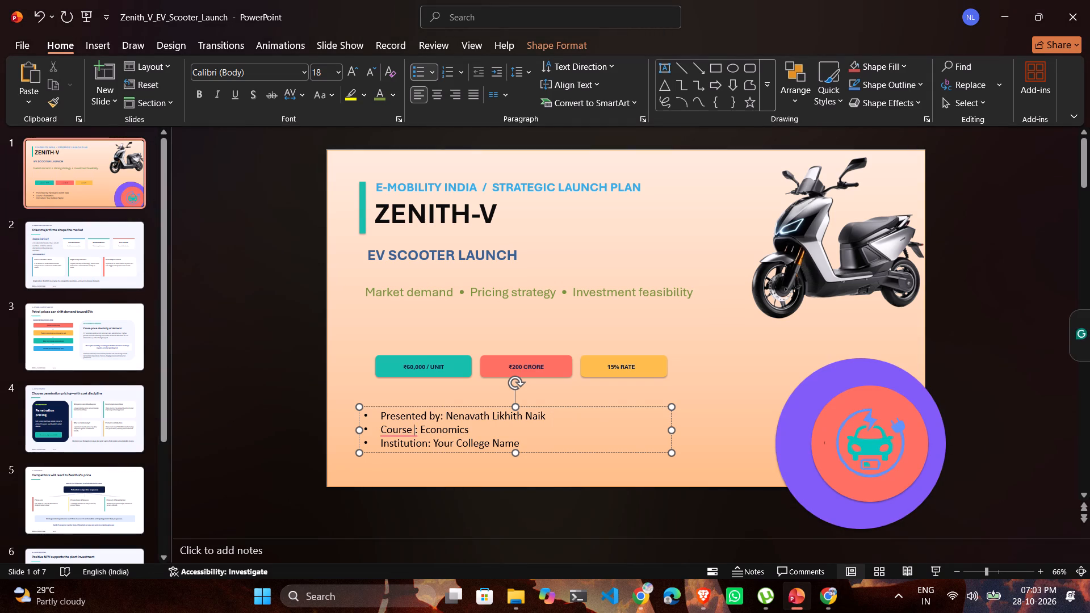
pyautogui.moveTo(477, 428); pyautogui.dragTo(433, 427)
pyautogui.hotkey('ctrl', 'v')
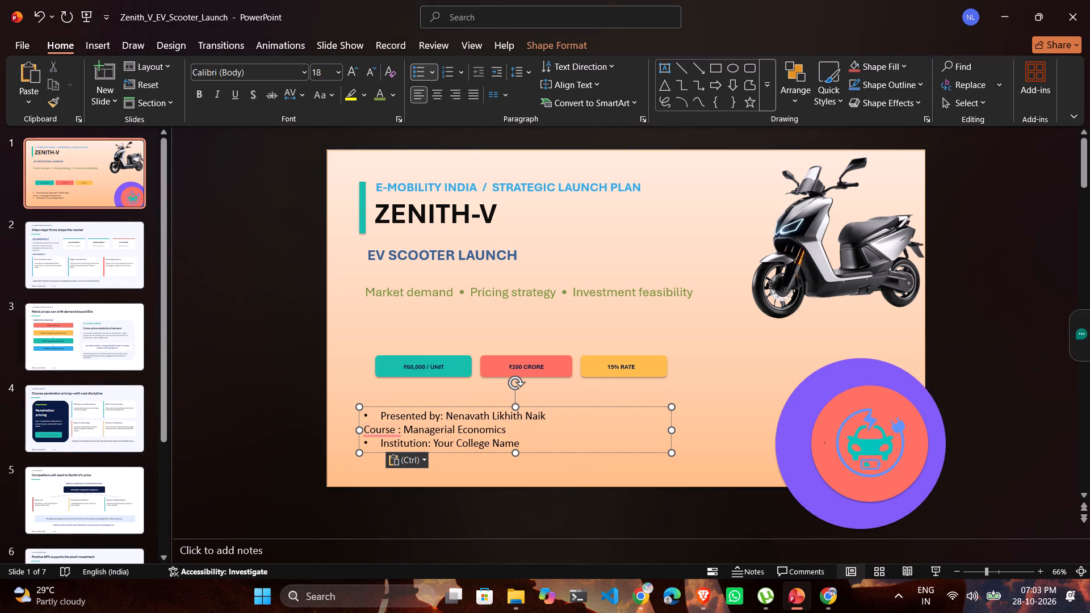
# Delete the "Institution: Your College Name" line from the title slide's presenter details.
pyautogui.click(533, 440)
pyautogui.moveTo(533, 440); pyautogui.dragTo(396, 444)
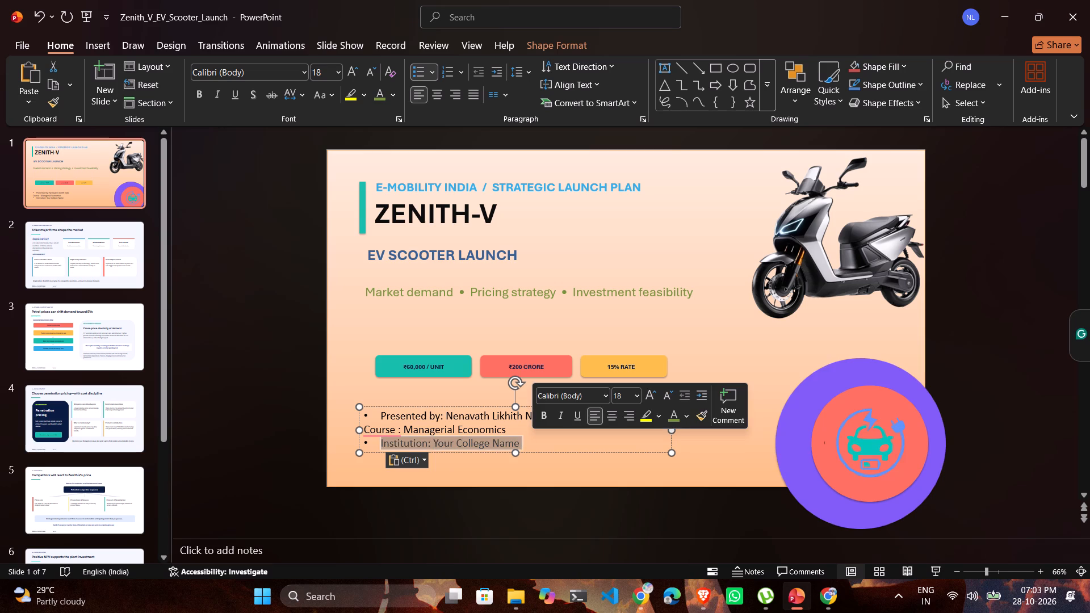
pyautogui.moveTo(396, 444); pyautogui.dragTo(372, 445)
pyautogui.press('BackSpace')
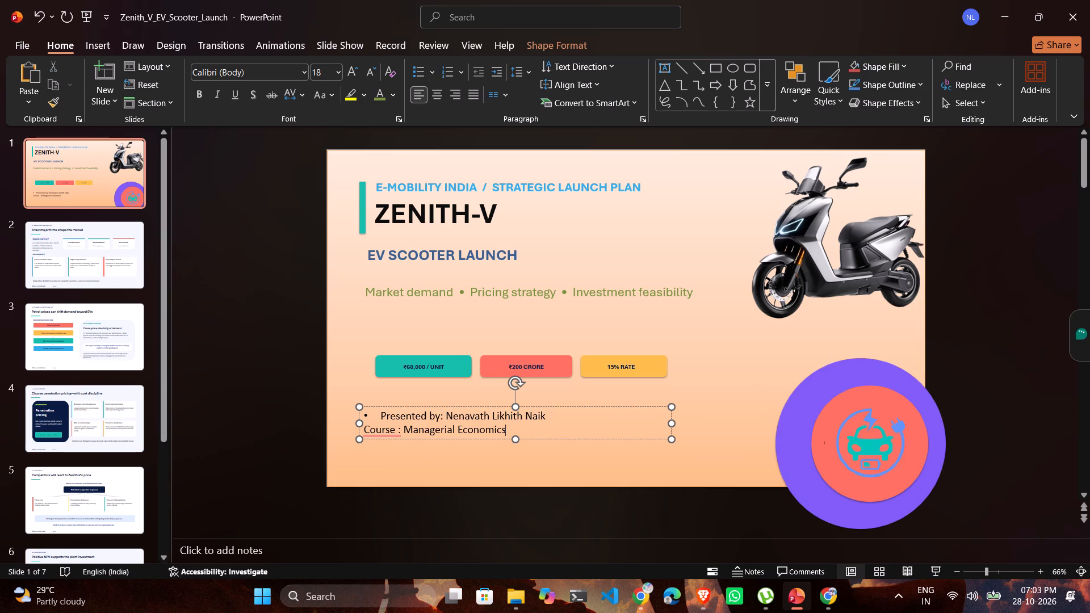
# Apply bullets to both presenter-detail lines so the course line matches the "Presented by" line on the title slide.
pyautogui.moveTo(371, 414); pyautogui.dragTo(502, 425)
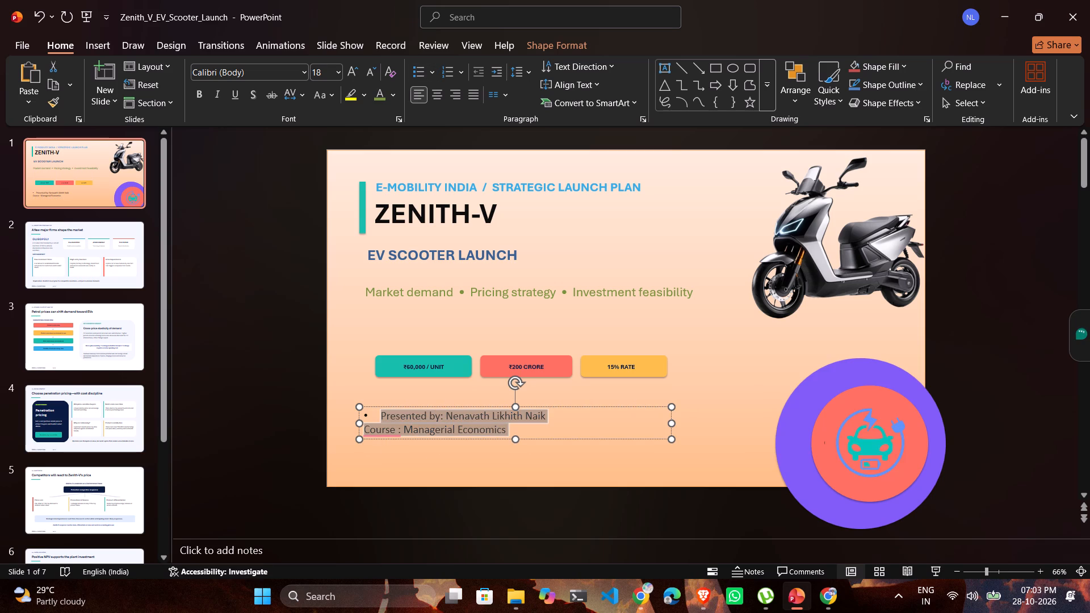
pyautogui.moveTo(502, 425); pyautogui.dragTo(511, 429)
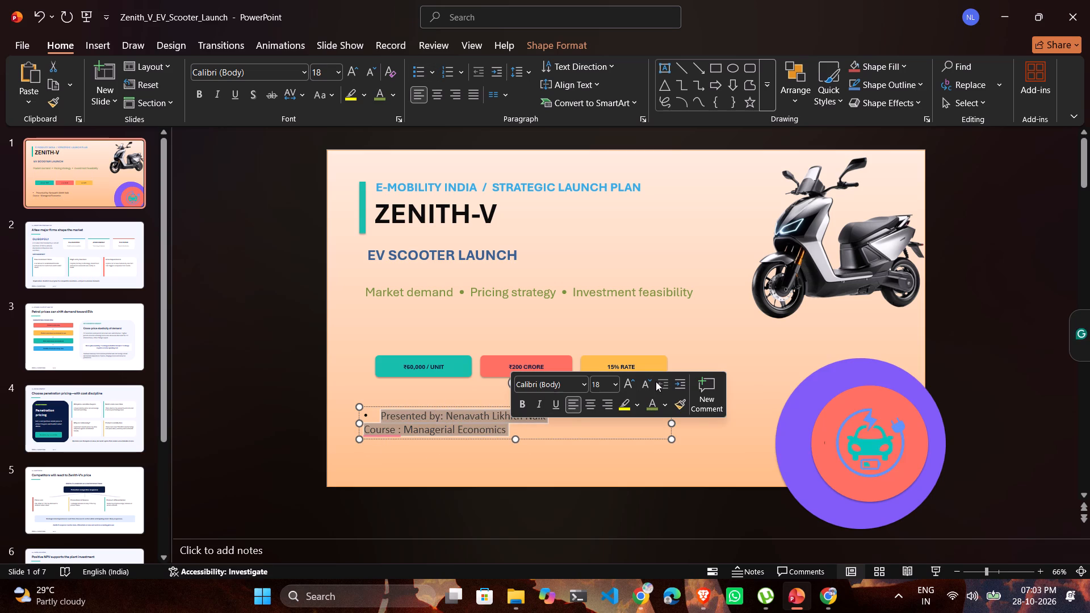
pyautogui.click(420, 66)
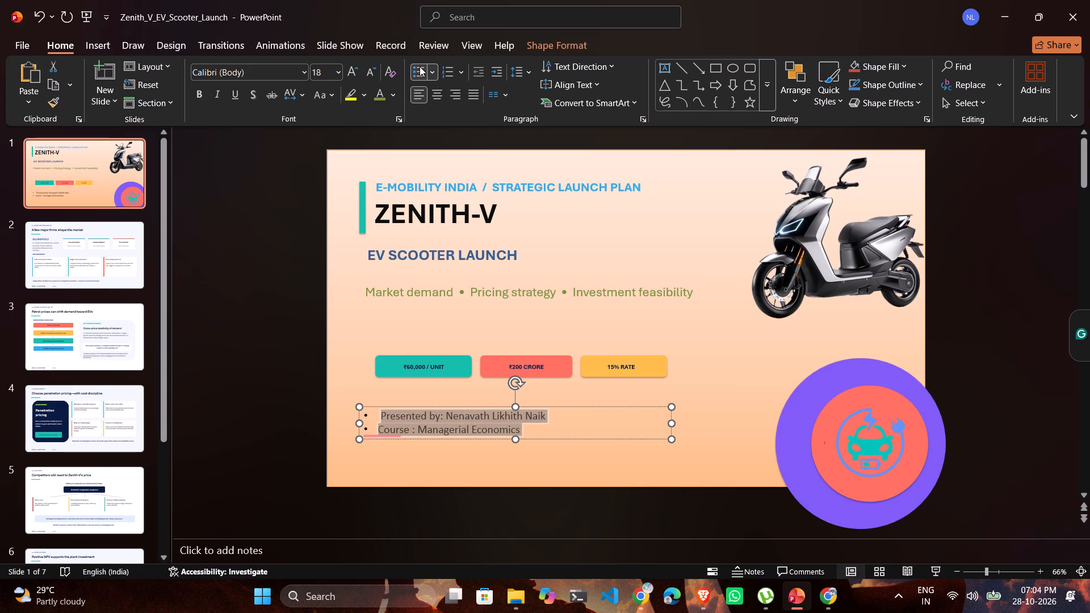
pyautogui.click(565, 478)
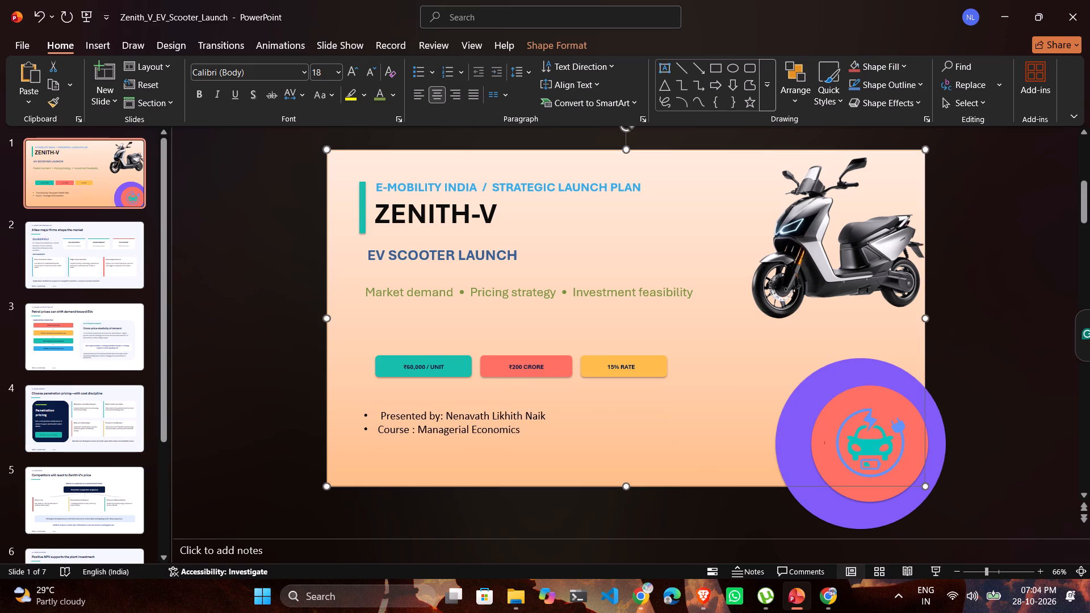
# Add a bulleted "Roll no:" line with the presenter's roll number between the "Presented by" and "Course" lines.
pyautogui.click(529, 436)
pyautogui.moveTo(529, 436); pyautogui.dragTo(535, 440)
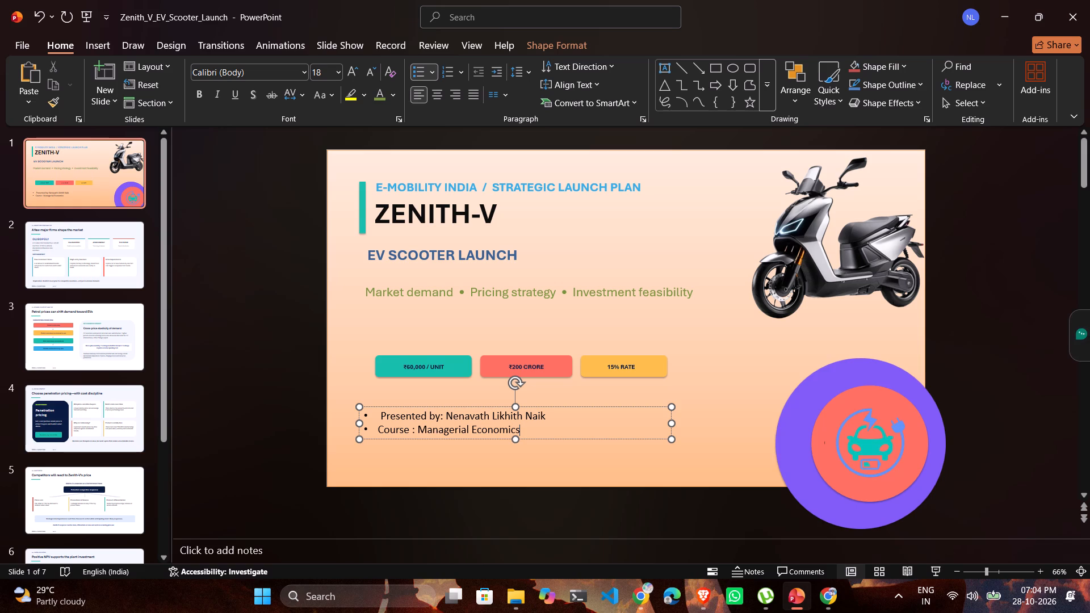
pyautogui.moveTo(535, 440); pyautogui.dragTo(515, 442)
pyautogui.click(515, 442)
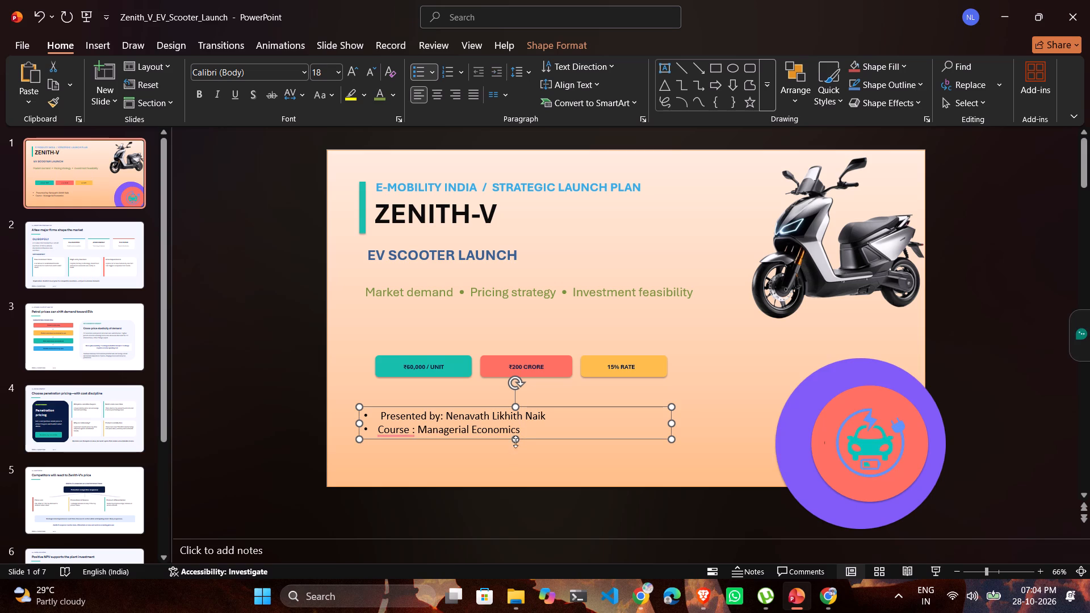
pyautogui.click(515, 442)
pyautogui.click(551, 417)
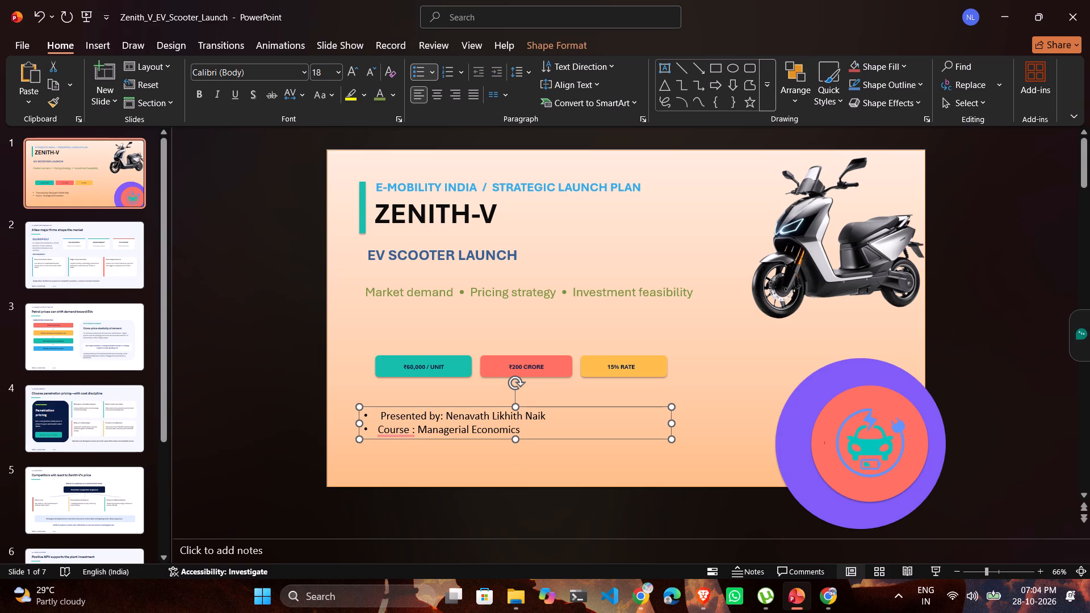
pyautogui.click(544, 414)
pyautogui.press('Return')
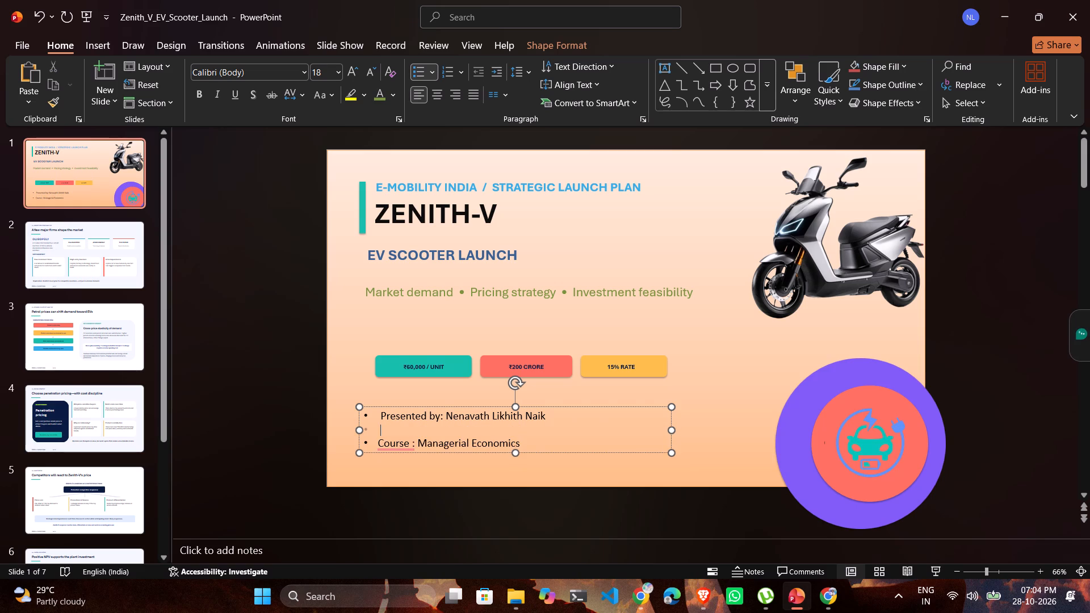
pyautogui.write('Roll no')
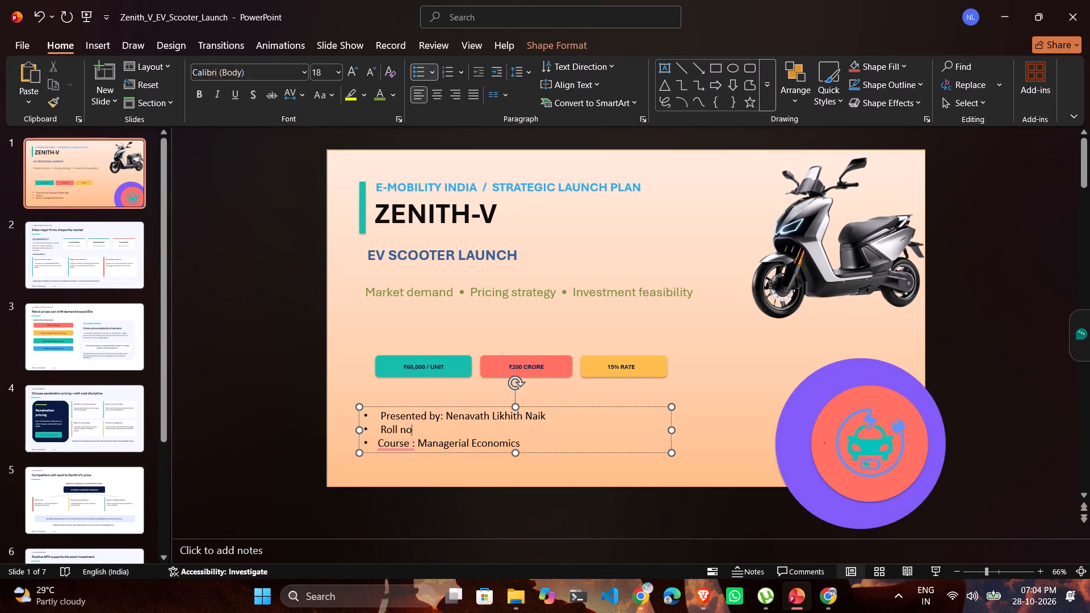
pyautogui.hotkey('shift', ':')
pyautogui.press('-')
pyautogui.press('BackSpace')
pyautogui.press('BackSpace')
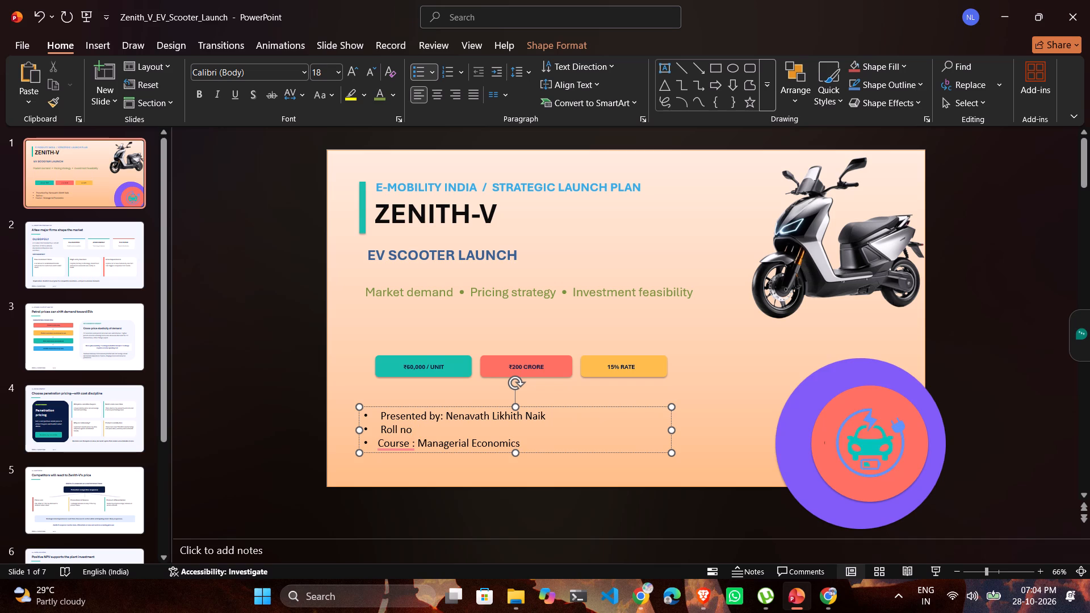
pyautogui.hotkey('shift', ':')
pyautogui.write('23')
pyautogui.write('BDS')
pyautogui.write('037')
pyautogui.click(632, 511)
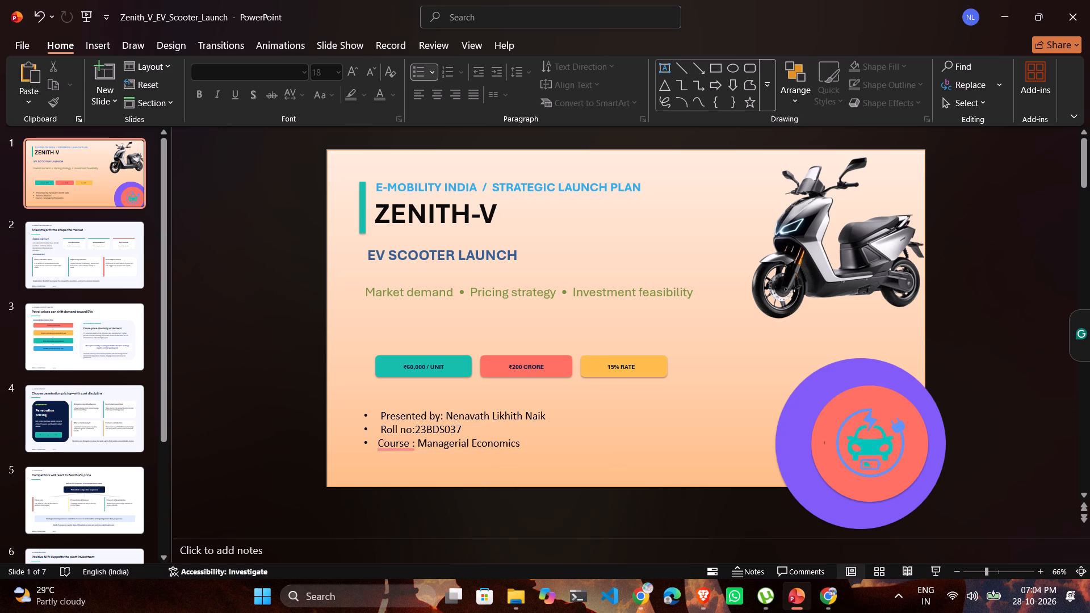
# On slide 2, enlarge the "01 • MARKET STRUCTURE ANALYSIS" section label to font size 20.
pyautogui.click(94, 236)
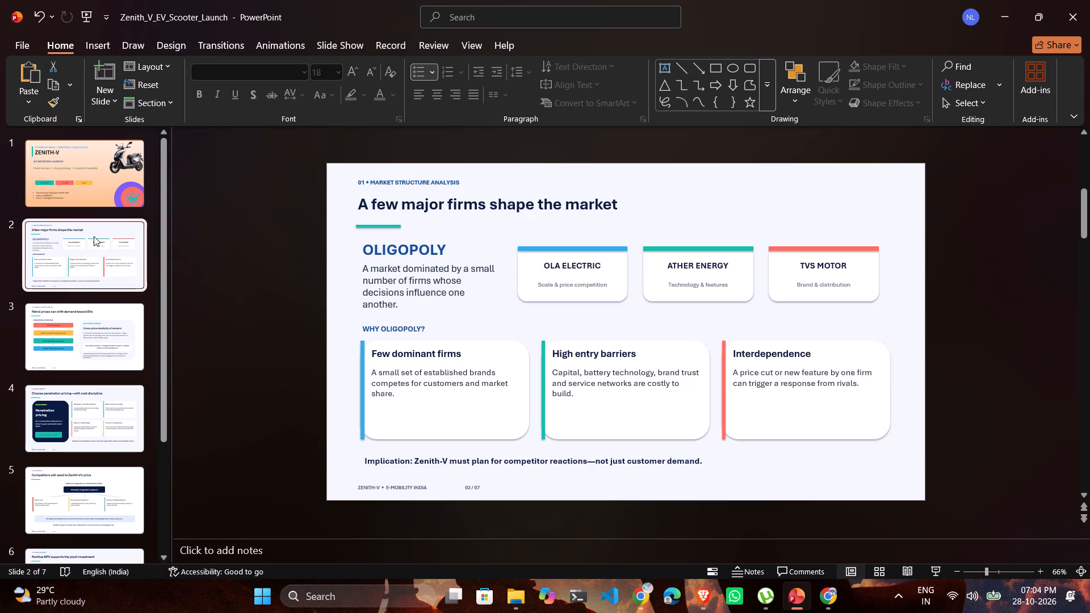
pyautogui.click(393, 181)
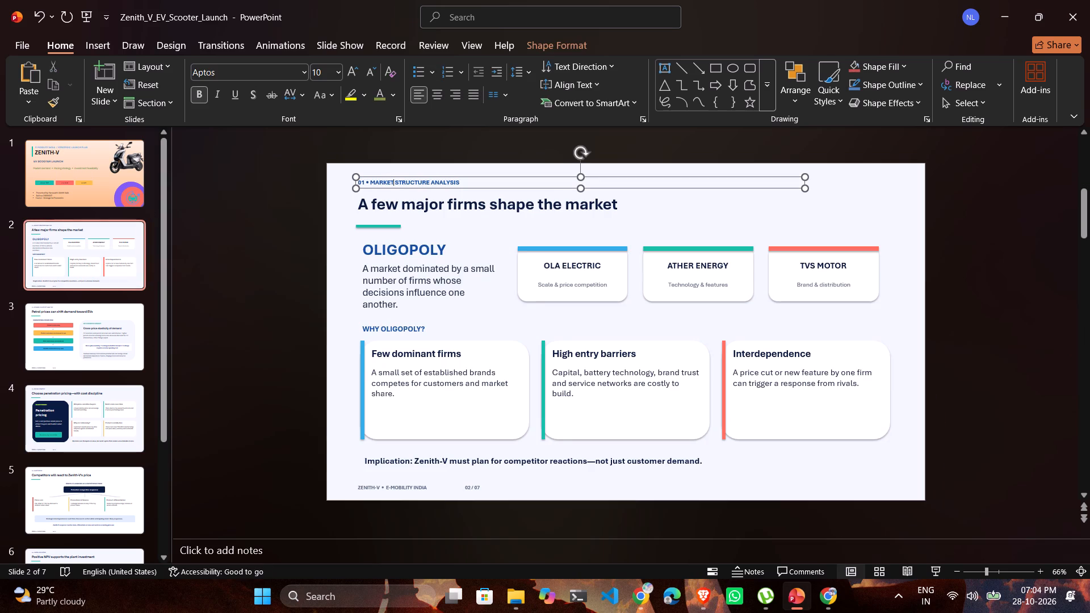
pyautogui.click(84, 43)
pyautogui.click(64, 44)
pyautogui.tripleClick(350, 74)
pyautogui.doubleClick(350, 74)
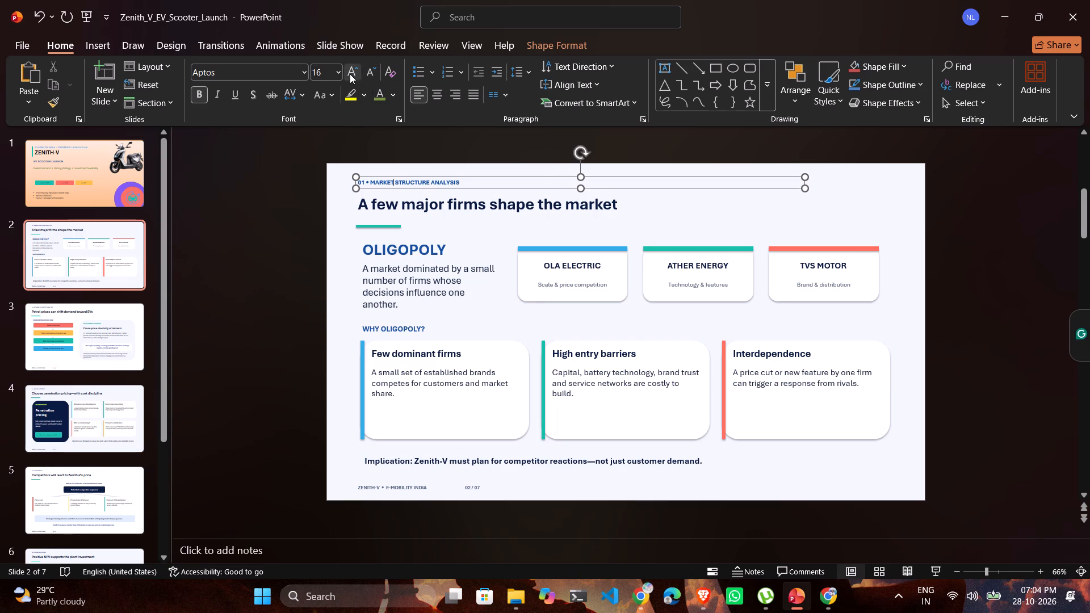
pyautogui.click(520, 180)
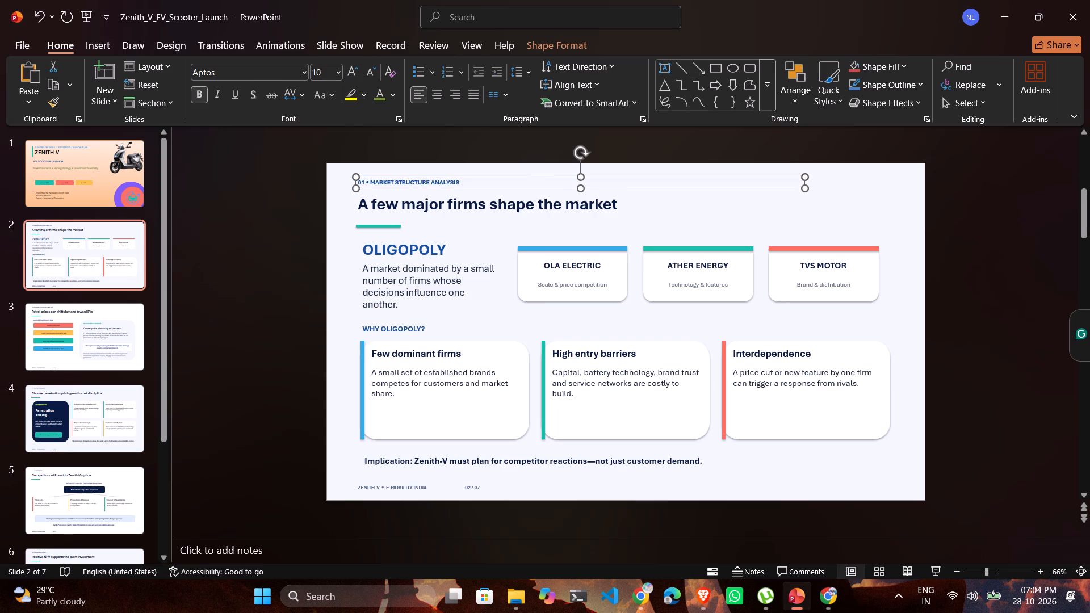
pyautogui.click(460, 182)
pyautogui.click(447, 182)
pyautogui.hotkey('ctrl', 'a')
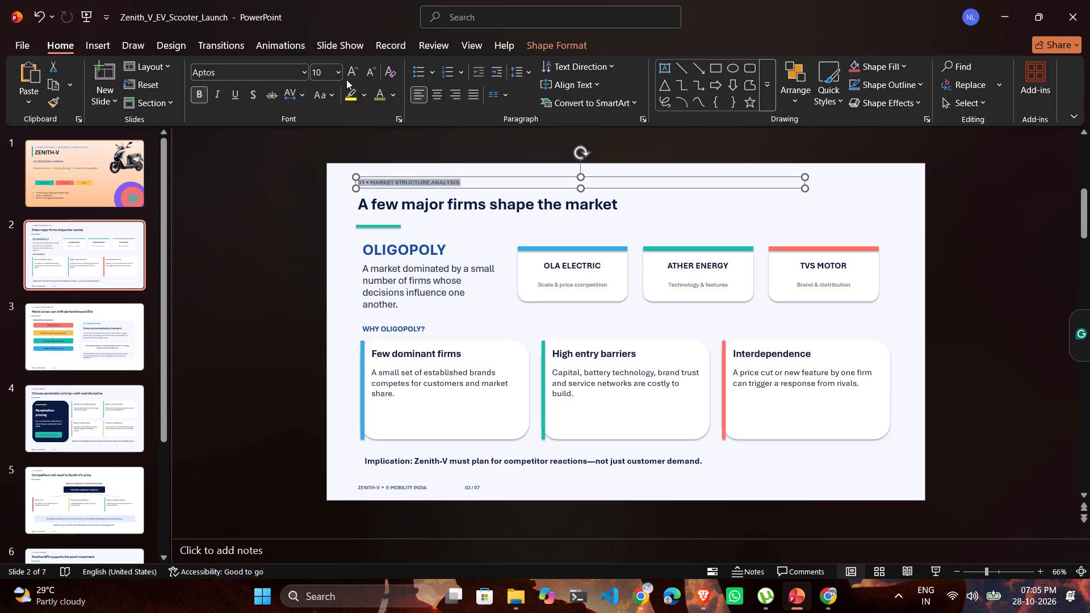
pyautogui.tripleClick(350, 75)
pyautogui.tripleClick(350, 75)
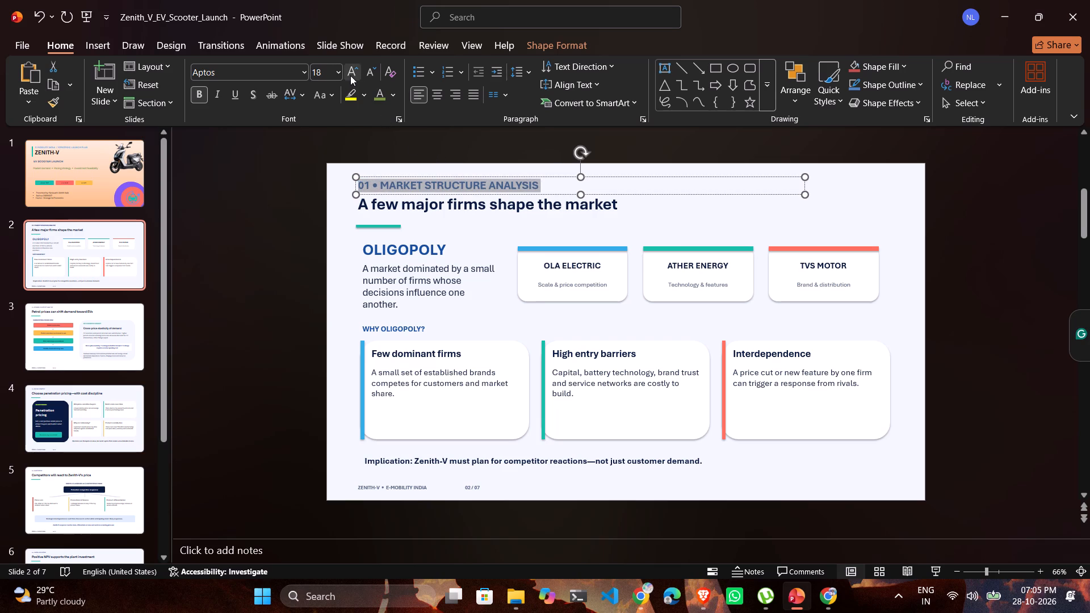
pyautogui.click(350, 75)
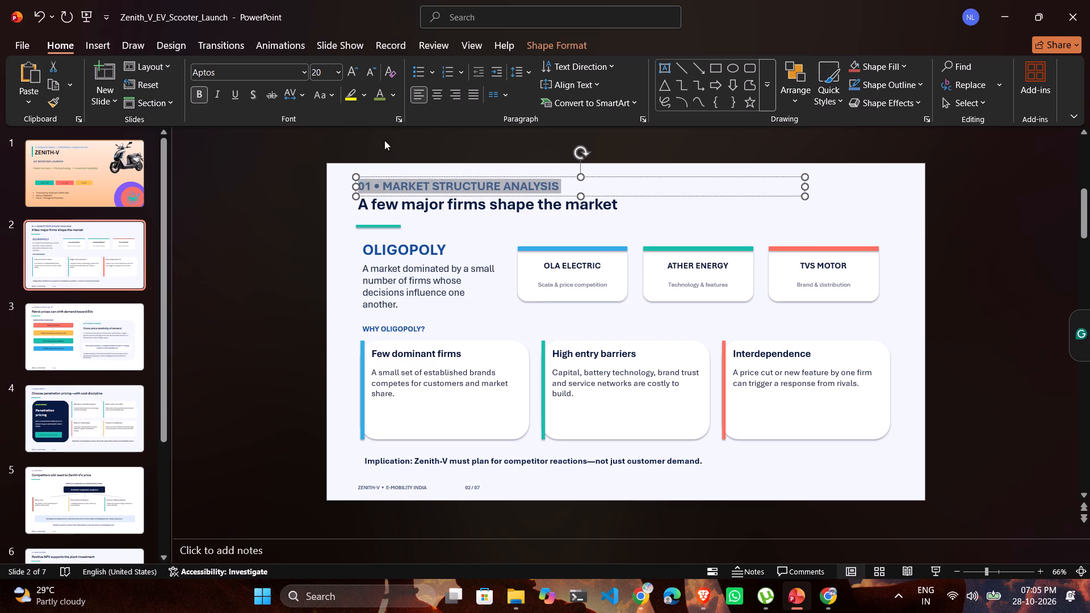
# On slide 3, set the "02 • DEMAND & ELASTICITY ANALYSIS" section label to font size 20, matching slide 2's label.
pyautogui.click(90, 322)
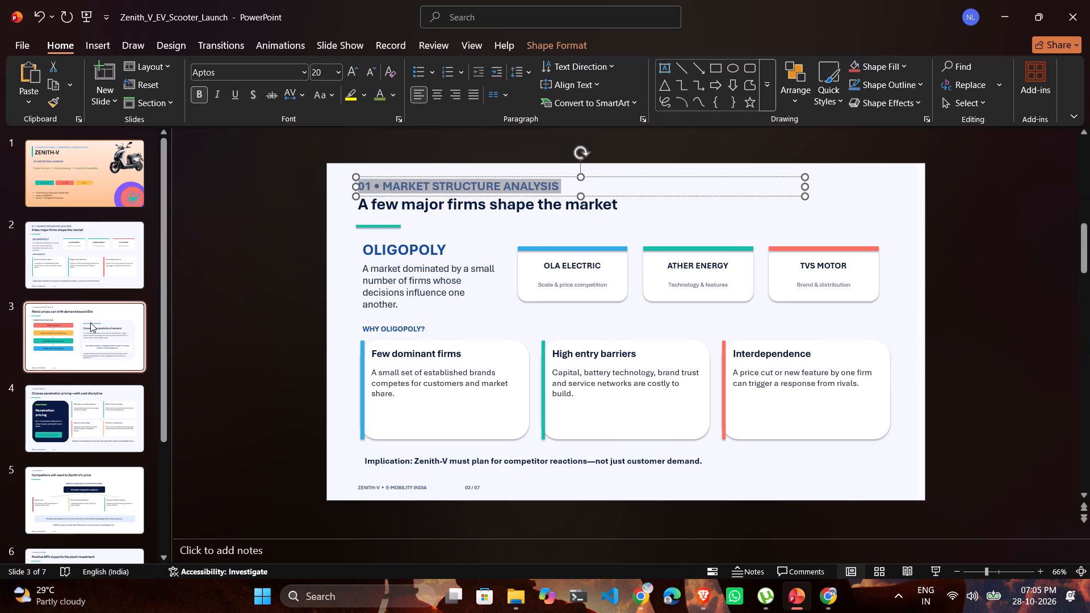
pyautogui.click(380, 180)
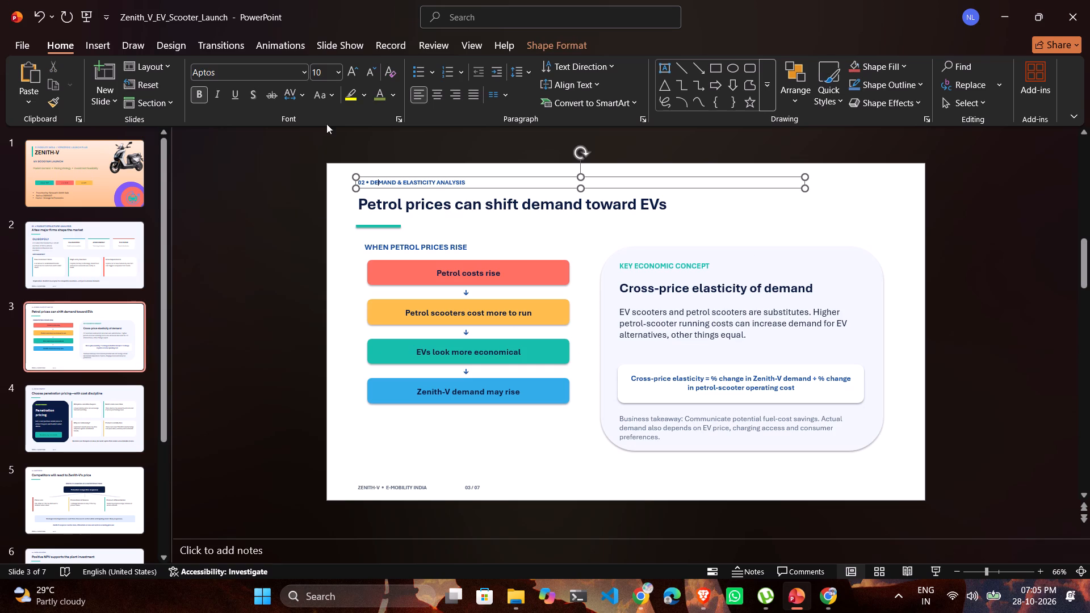
pyautogui.click(85, 277)
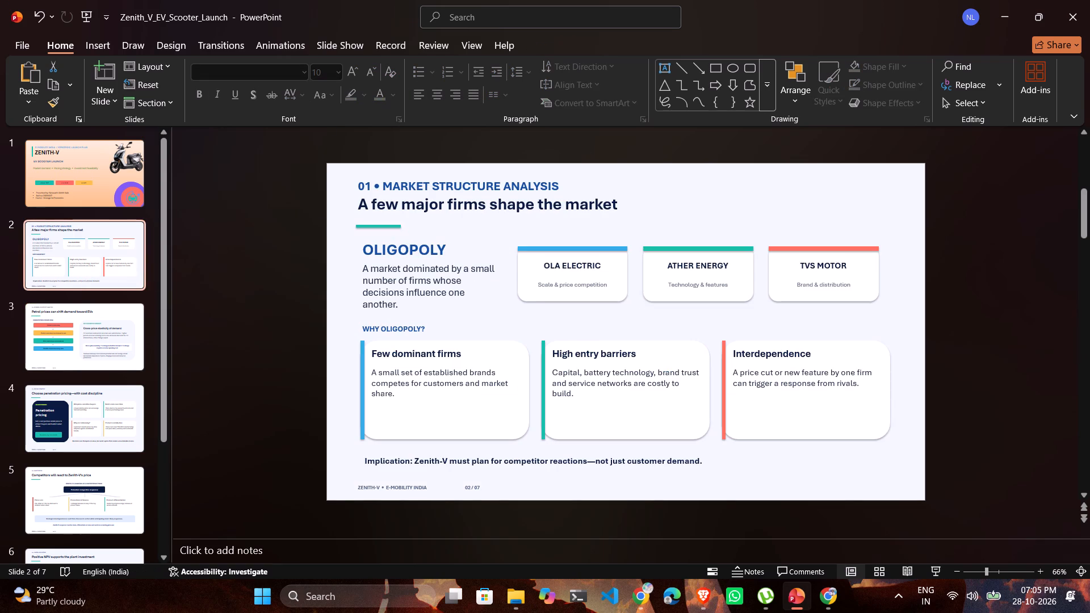
pyautogui.click(381, 183)
pyautogui.click(103, 333)
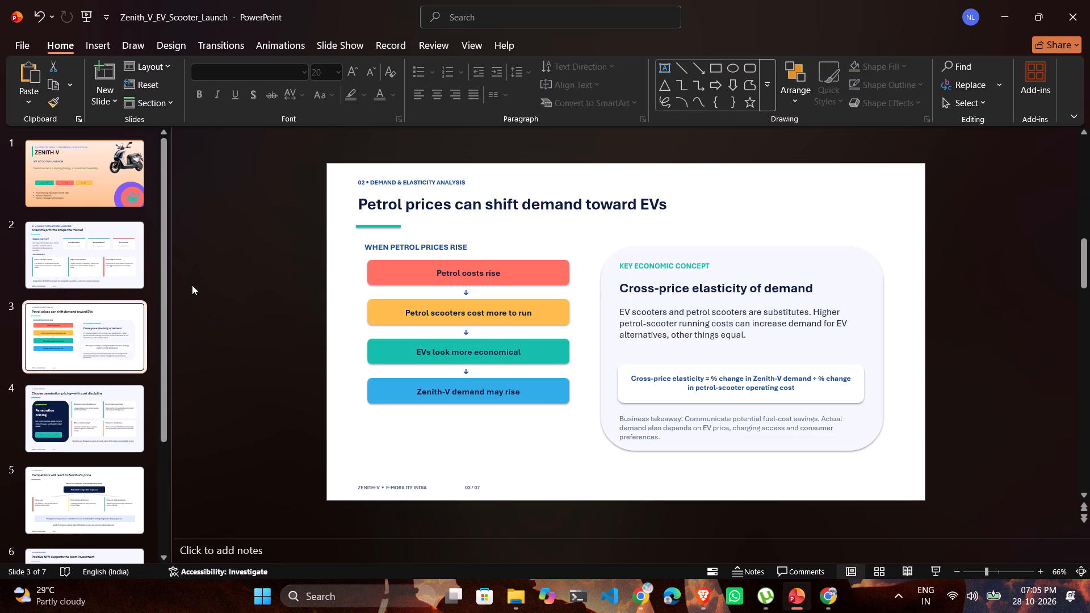
pyautogui.click(445, 183)
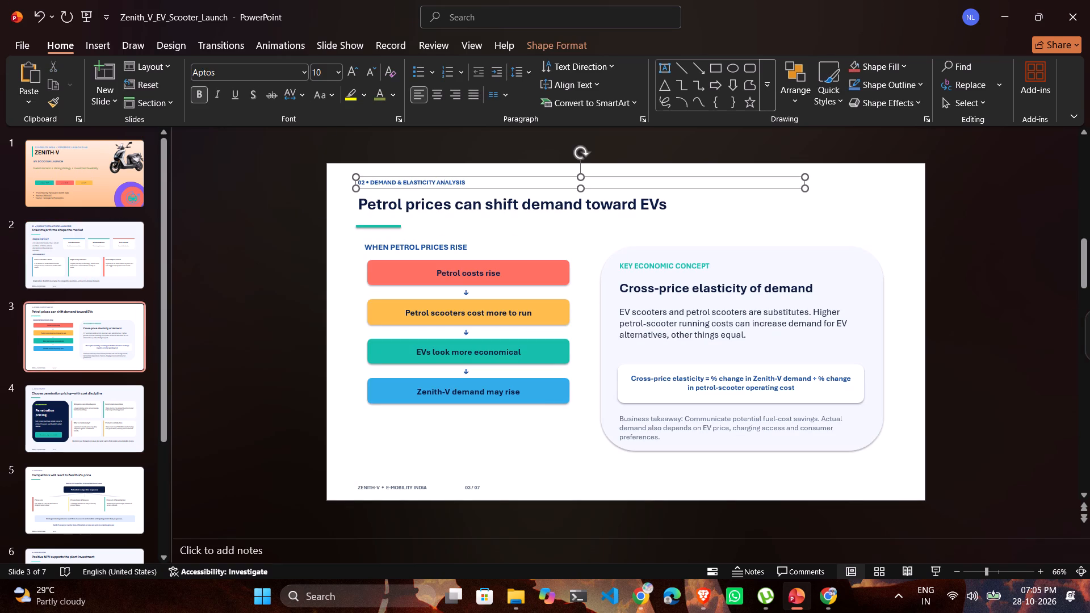
pyautogui.hotkey('ctrl', 'a')
pyautogui.click(338, 72)
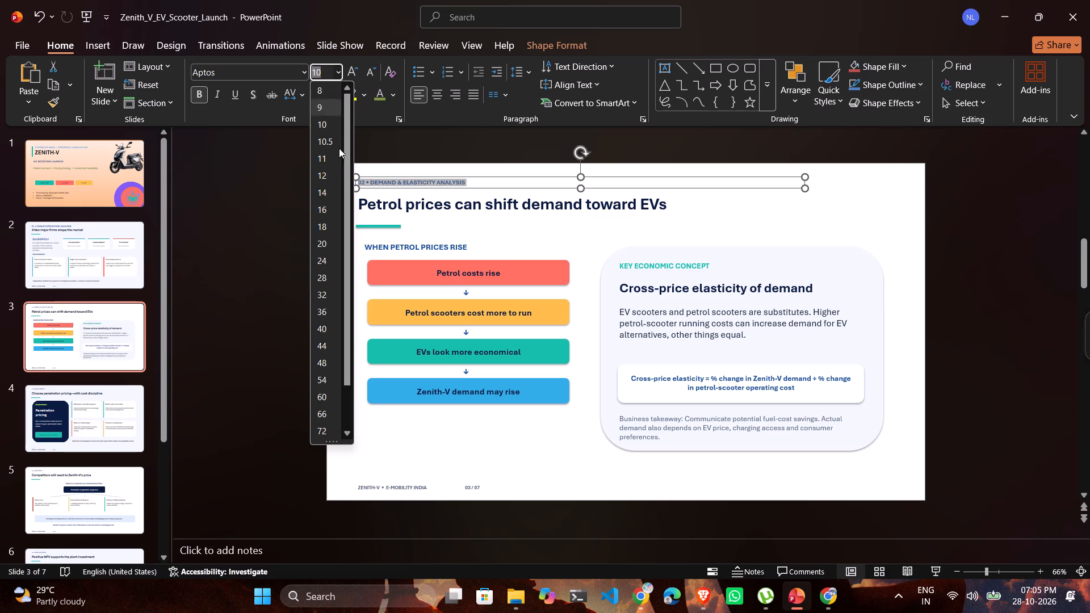
pyautogui.click(330, 240)
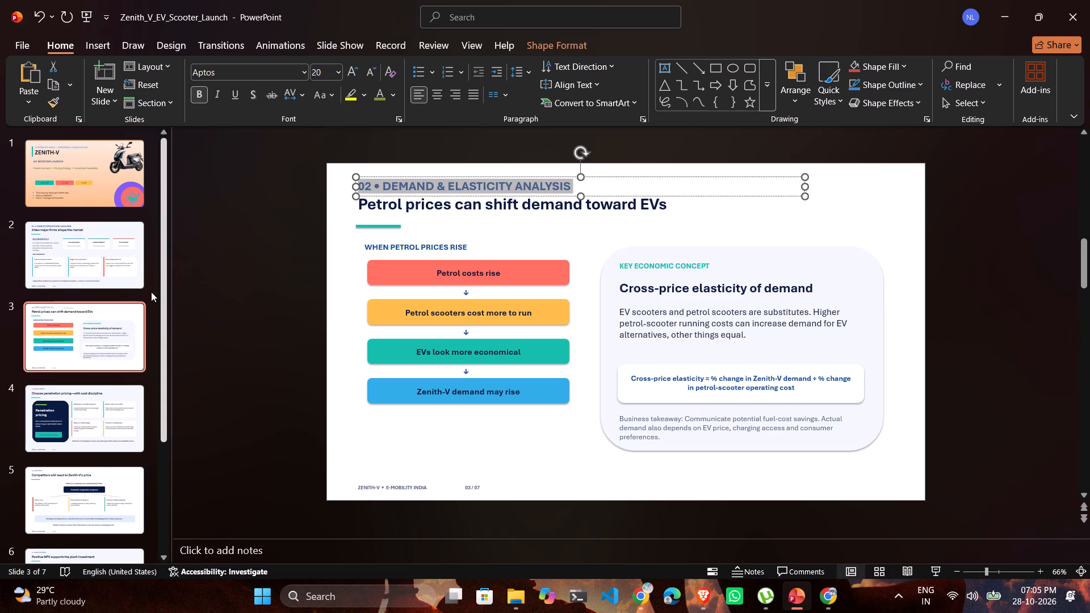
# On slide 4, enlarge the "03 • PRICING STRATEGY" section label to font size 20.
pyautogui.click(91, 424)
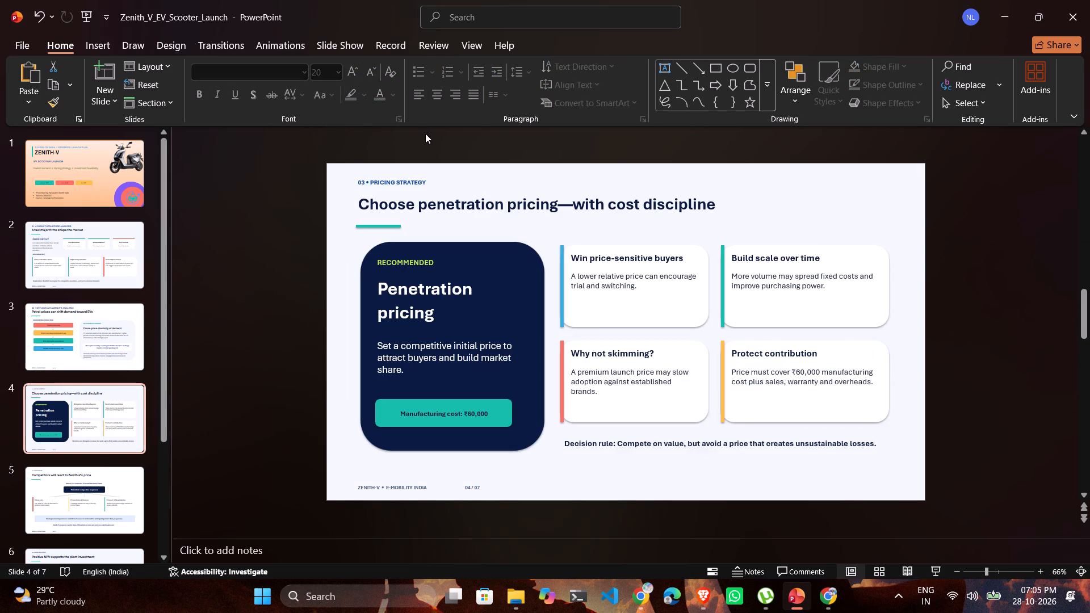
pyautogui.click(397, 179)
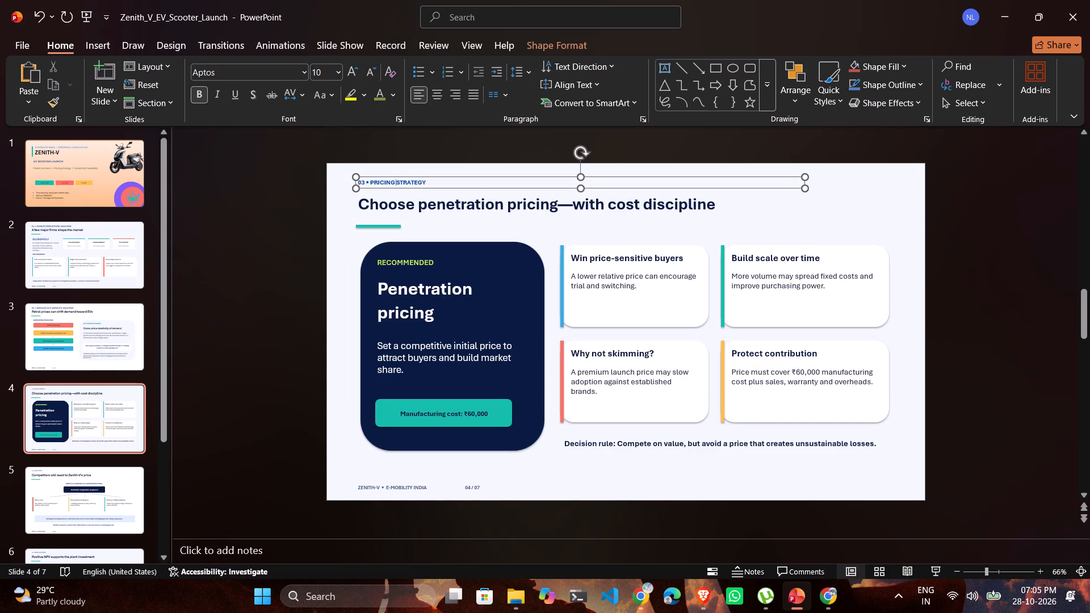
pyautogui.hotkey('ctrl', 'a')
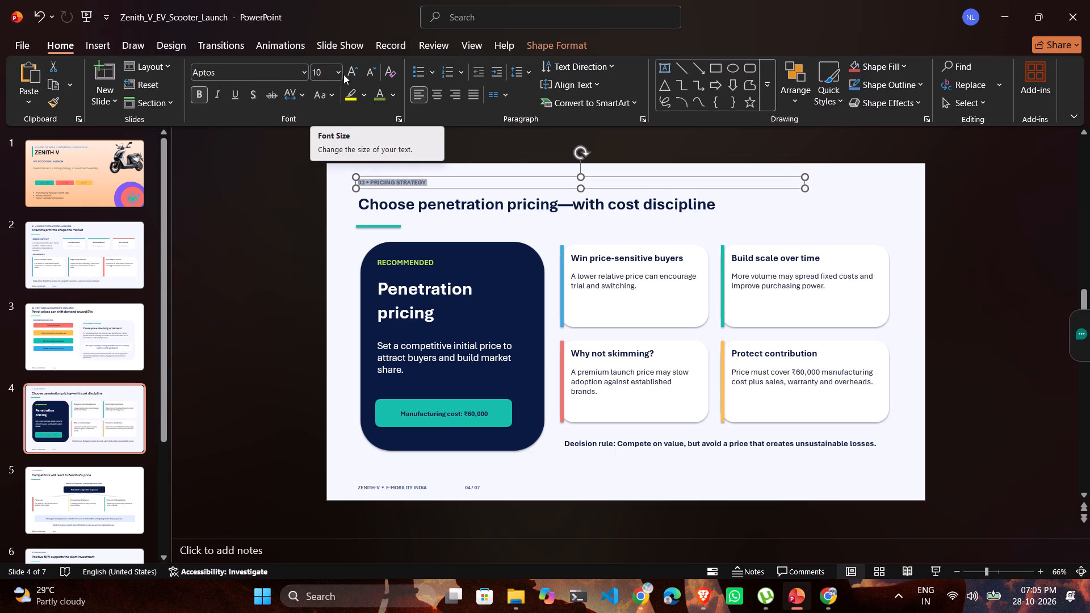
pyautogui.tripleClick(352, 74)
pyautogui.tripleClick(352, 74)
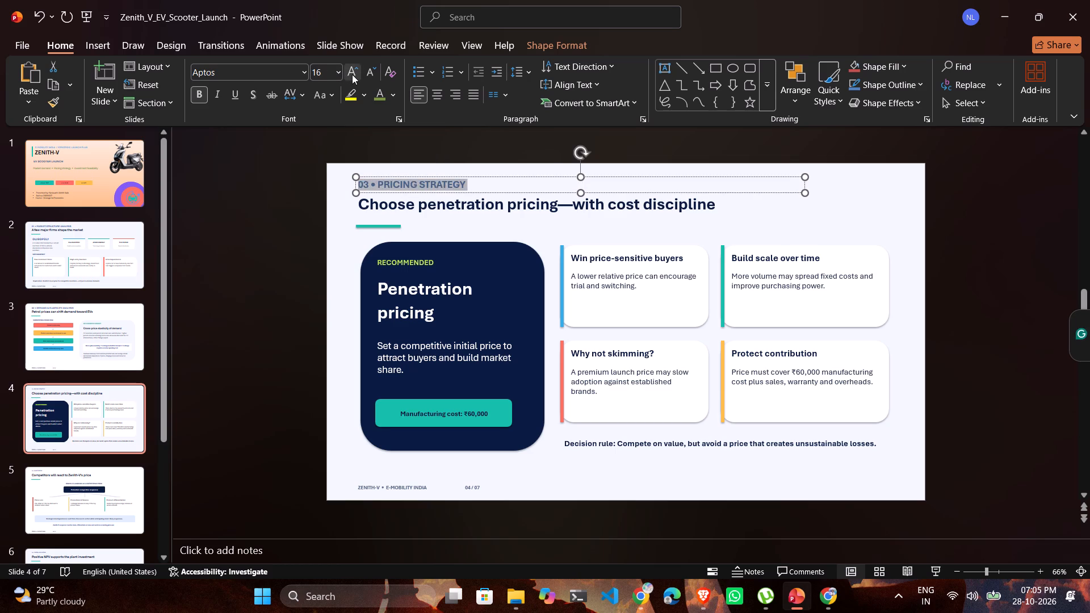
pyautogui.doubleClick(352, 74)
pyautogui.click(368, 76)
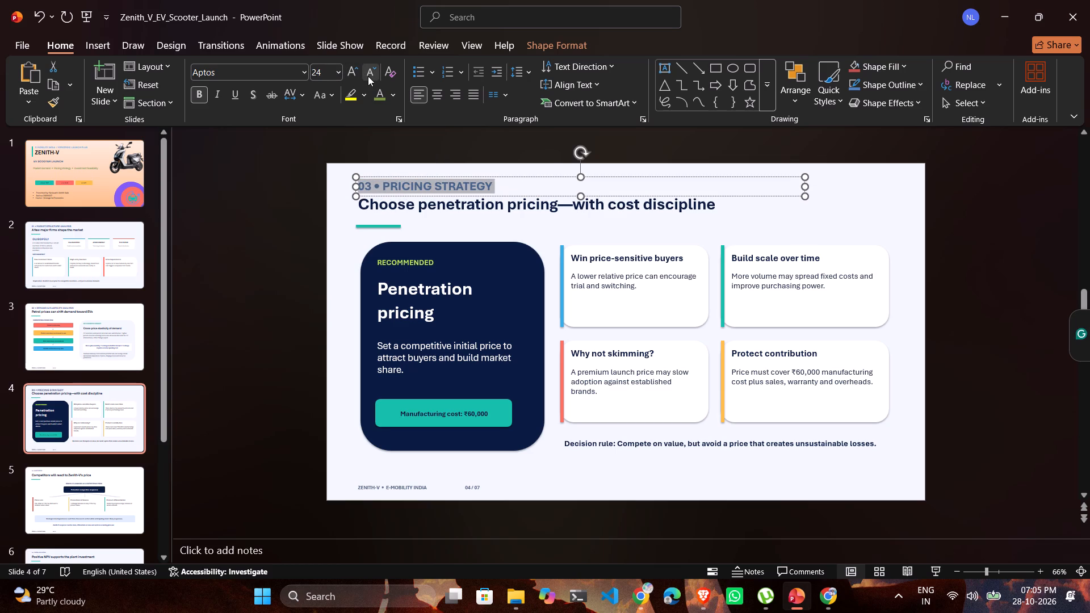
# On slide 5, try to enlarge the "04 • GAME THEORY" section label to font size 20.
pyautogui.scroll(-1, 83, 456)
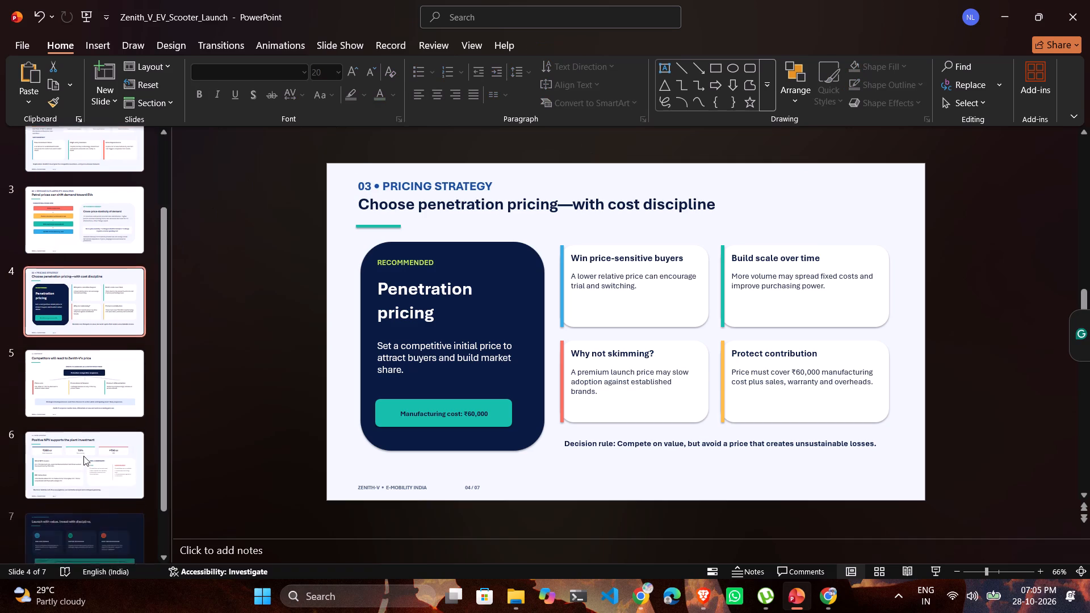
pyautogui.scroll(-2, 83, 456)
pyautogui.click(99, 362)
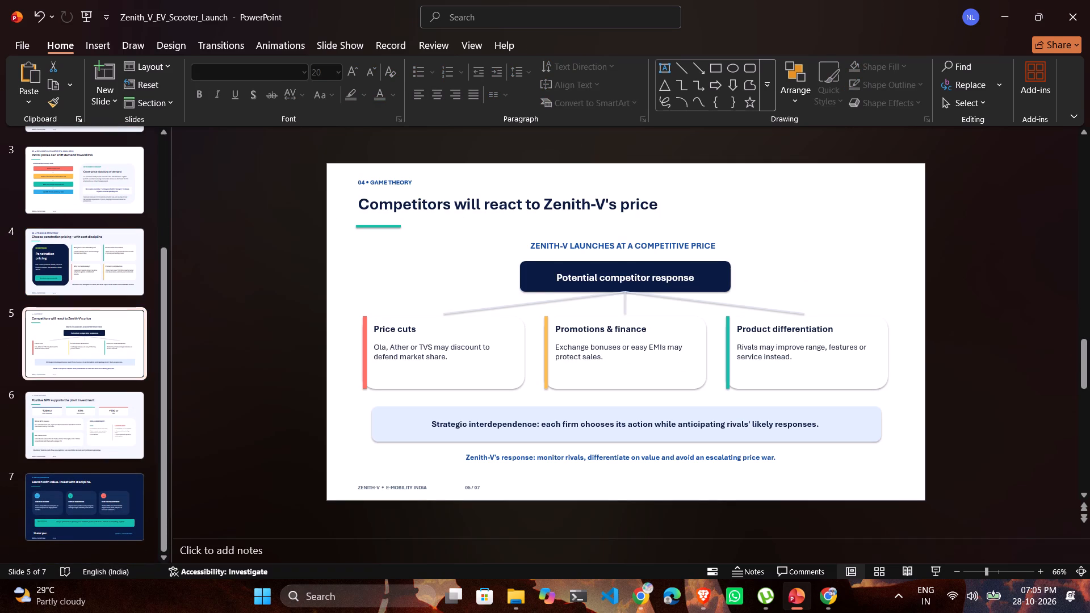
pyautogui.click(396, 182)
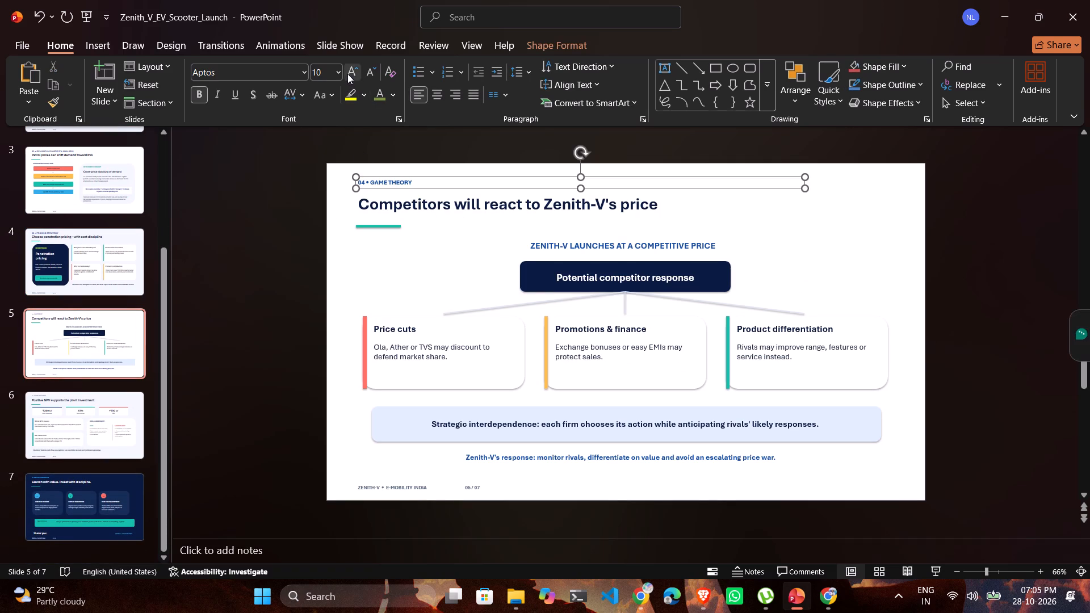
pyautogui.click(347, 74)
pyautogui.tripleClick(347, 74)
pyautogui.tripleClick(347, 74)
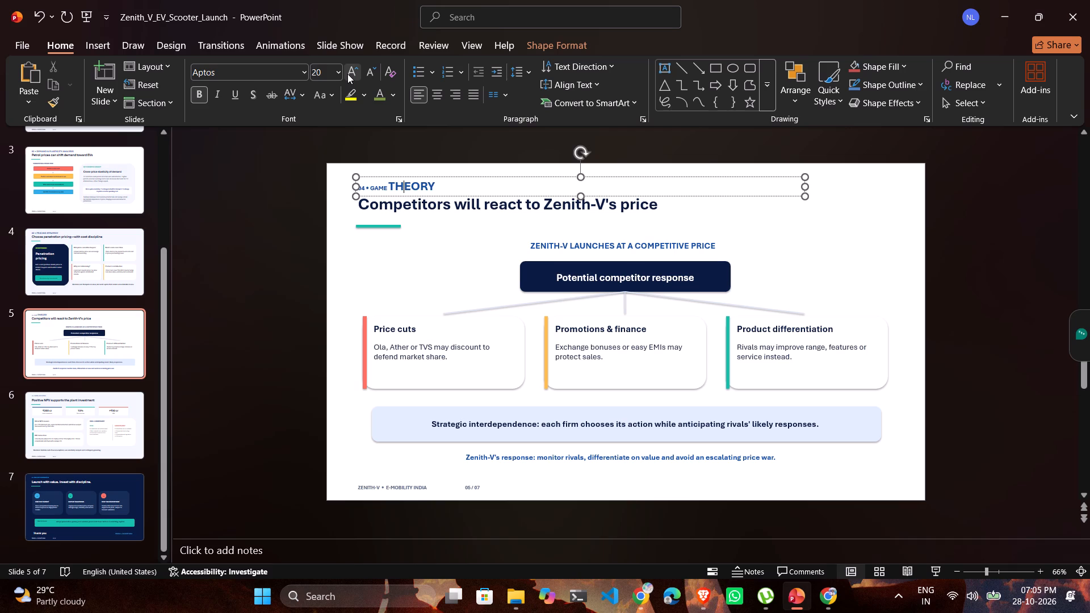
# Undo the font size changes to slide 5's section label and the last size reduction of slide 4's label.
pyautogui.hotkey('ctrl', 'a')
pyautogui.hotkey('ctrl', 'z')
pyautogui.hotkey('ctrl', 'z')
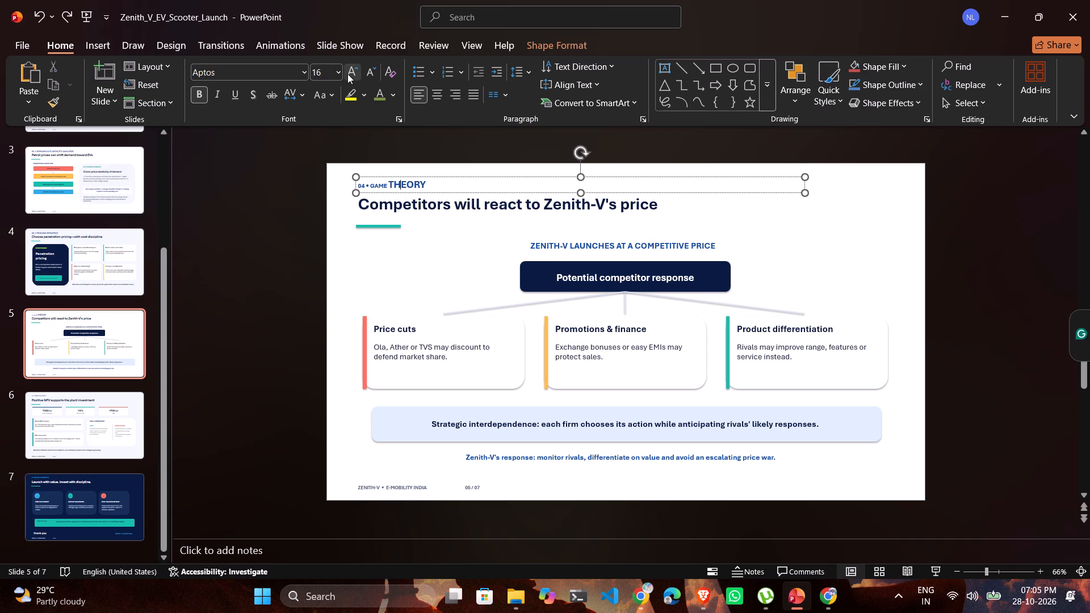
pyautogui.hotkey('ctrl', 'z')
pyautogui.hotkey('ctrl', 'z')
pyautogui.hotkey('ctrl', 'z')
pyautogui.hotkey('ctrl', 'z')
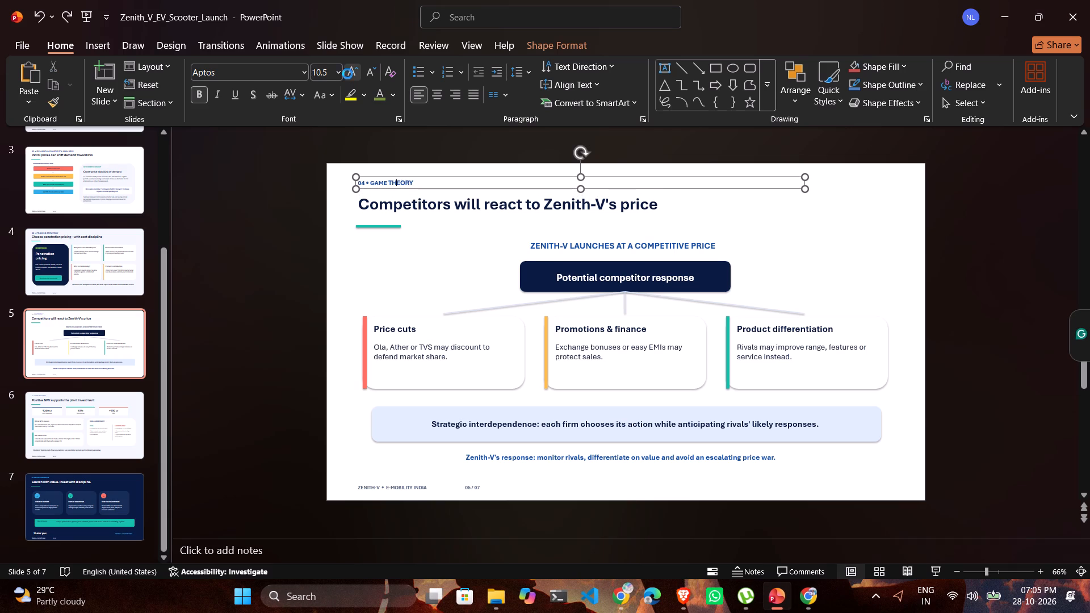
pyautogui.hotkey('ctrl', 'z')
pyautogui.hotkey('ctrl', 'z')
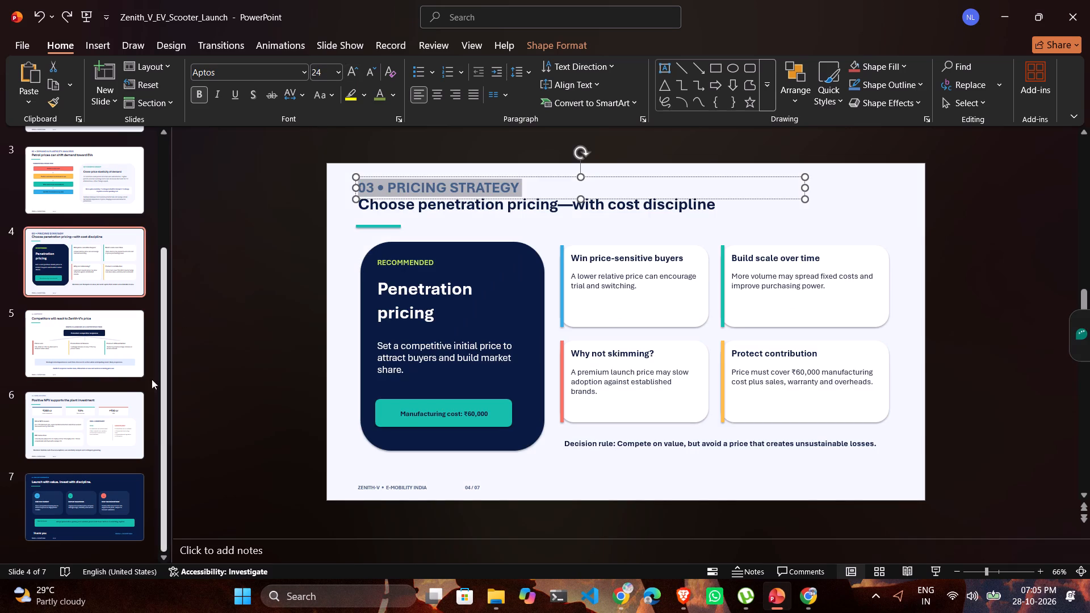
# On slide 4, set the whole "03 • PRICING STRATEGY" section label to font size 20.
pyautogui.click(115, 439)
pyautogui.click(89, 354)
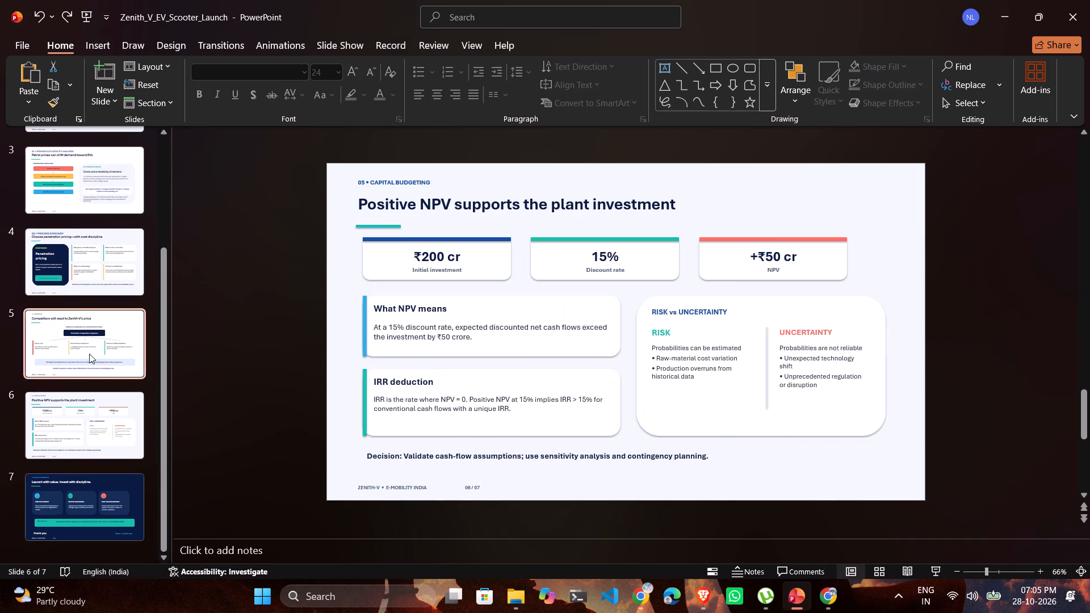
pyautogui.click(104, 267)
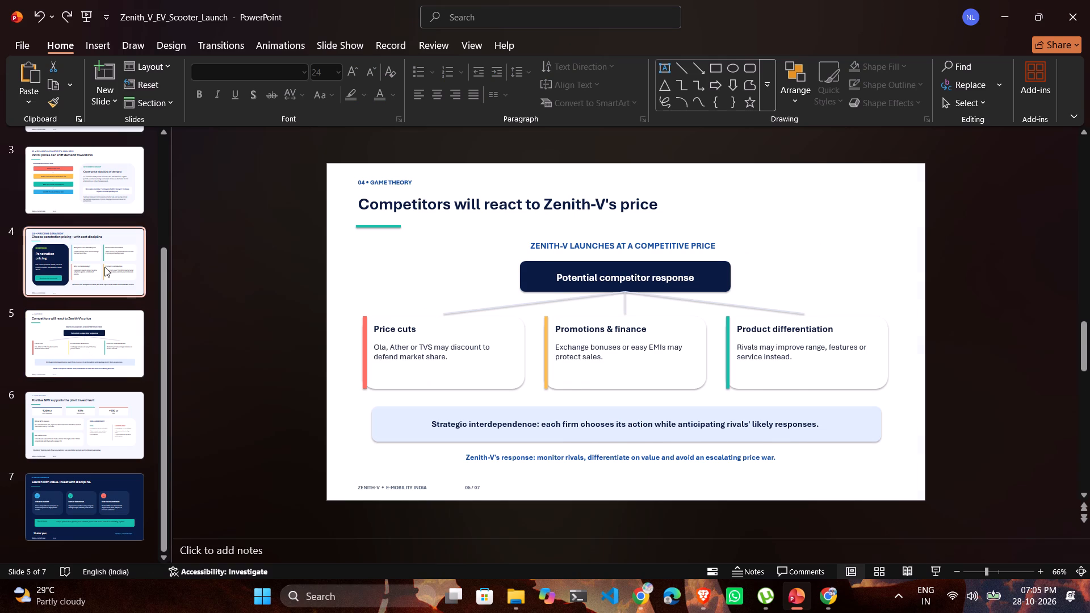
pyautogui.click(433, 181)
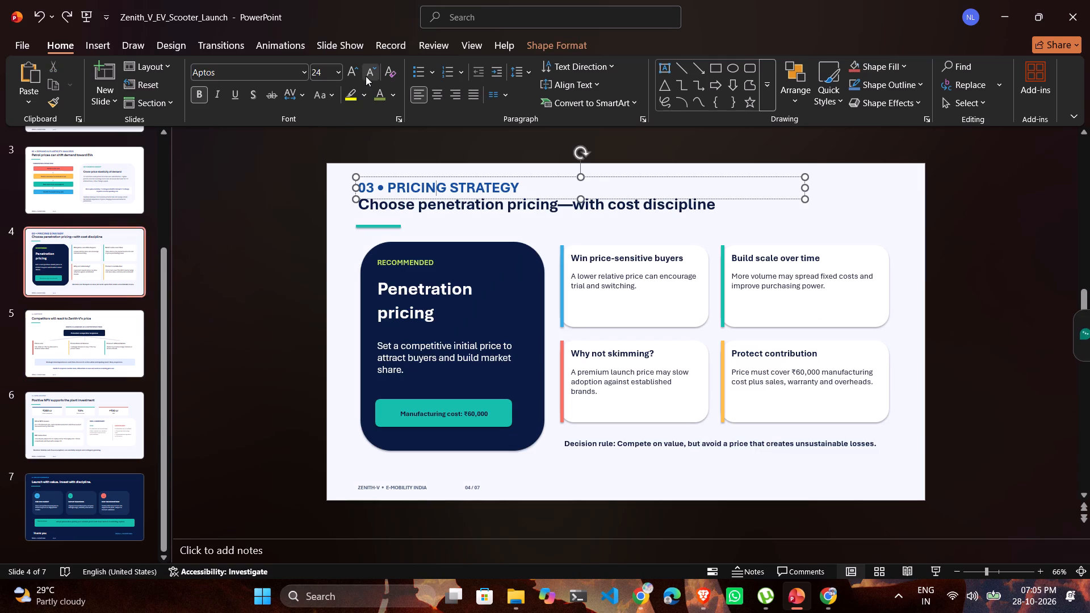
pyautogui.click(366, 76)
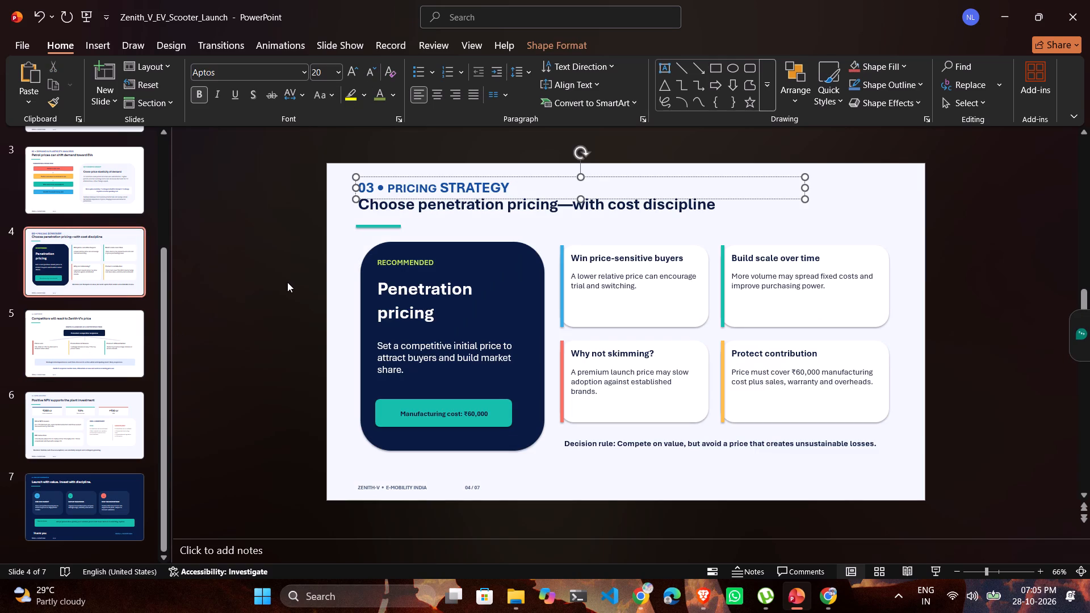
pyautogui.hotkey('ctrl', 'z')
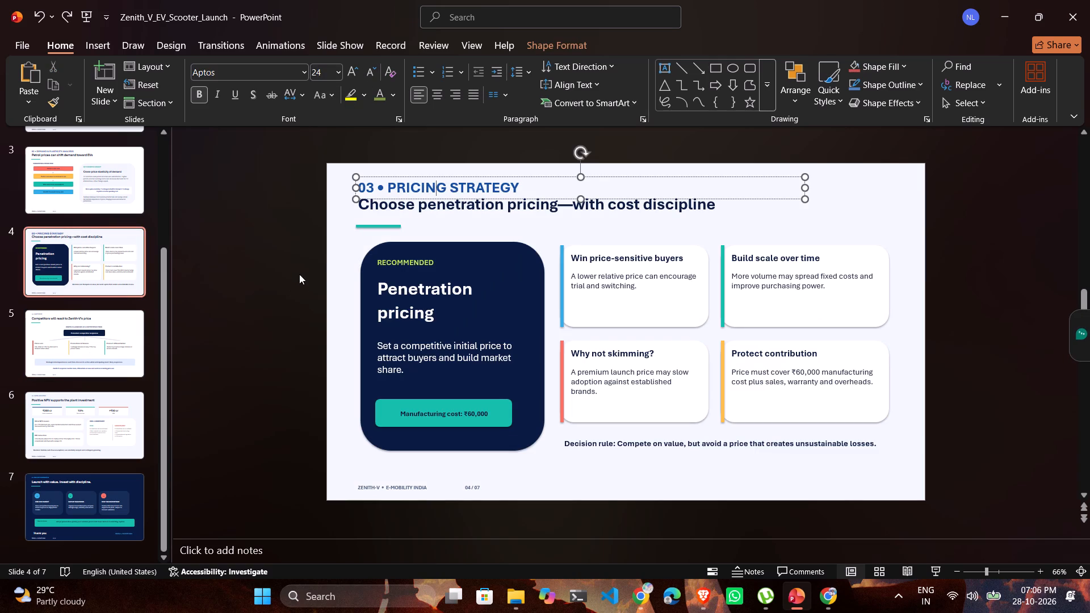
pyautogui.click(334, 73)
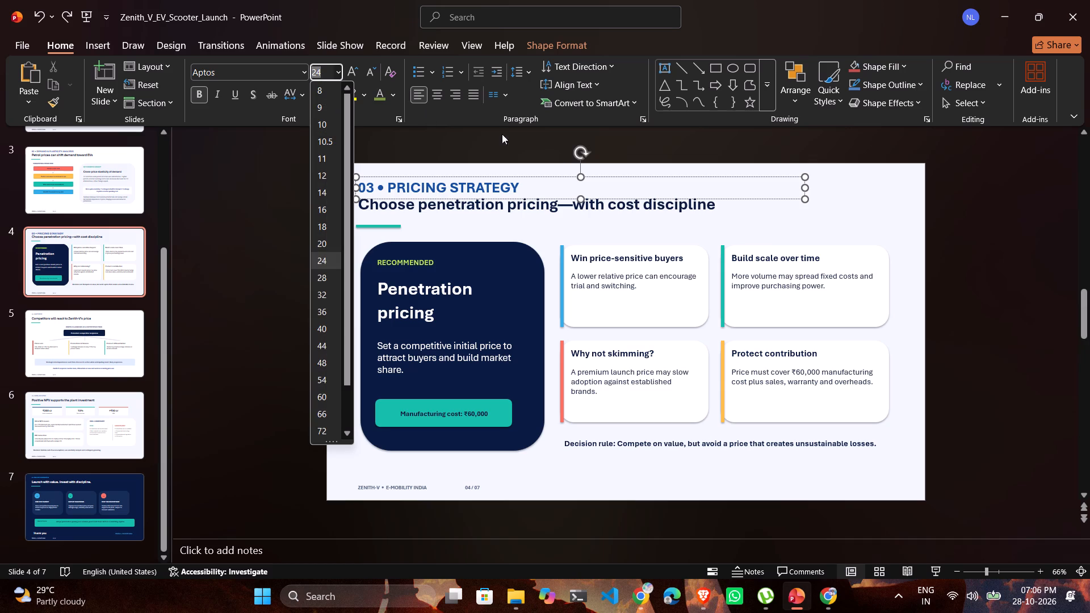
pyautogui.click(527, 182)
pyautogui.click(527, 182)
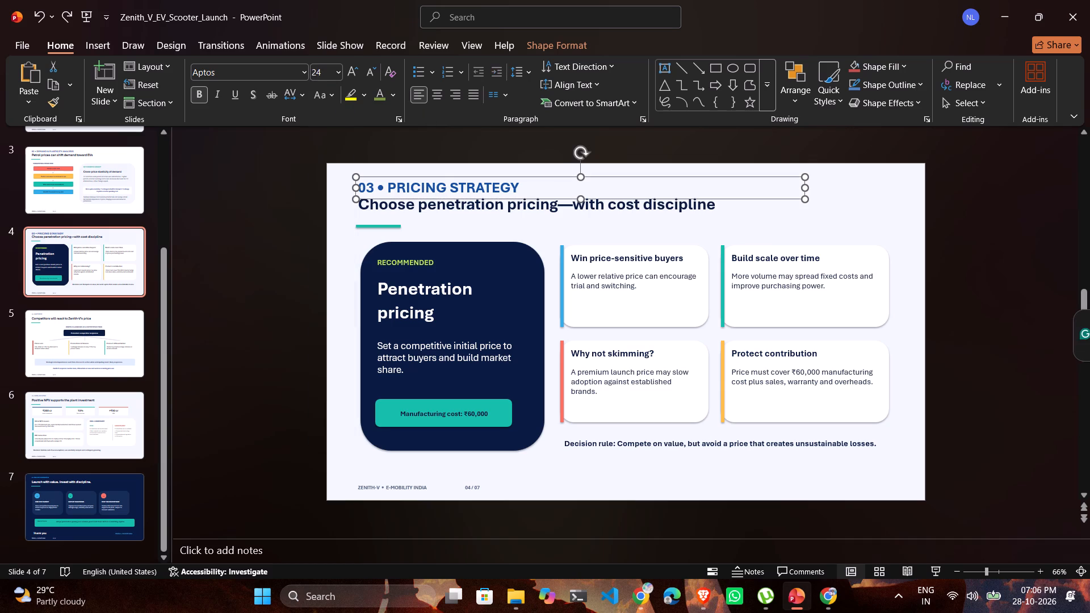
pyautogui.click(513, 184)
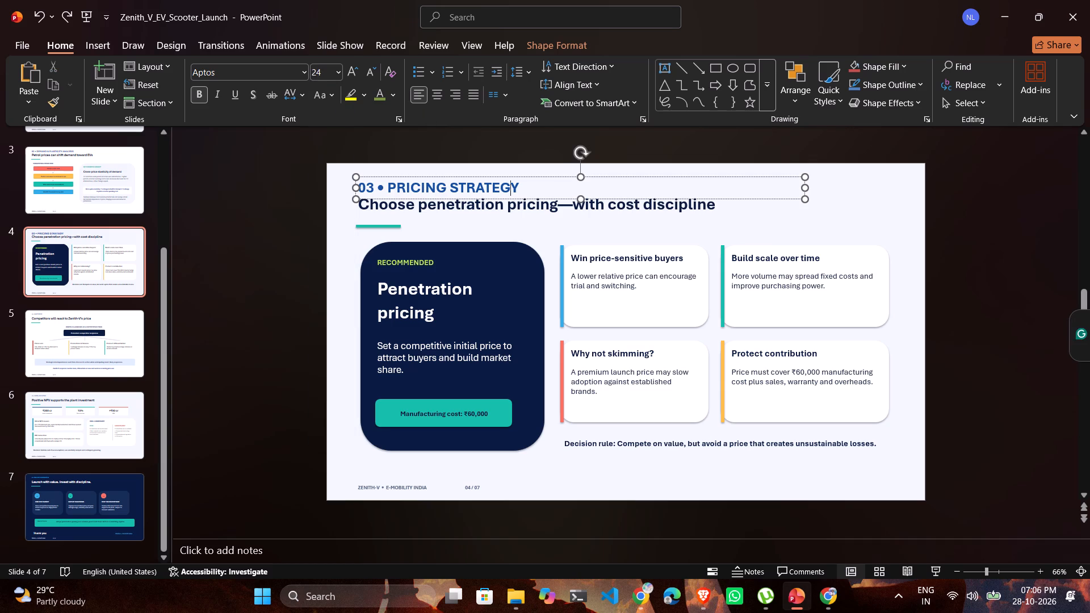
pyautogui.hotkey('ctrl', 'a')
pyautogui.click(340, 72)
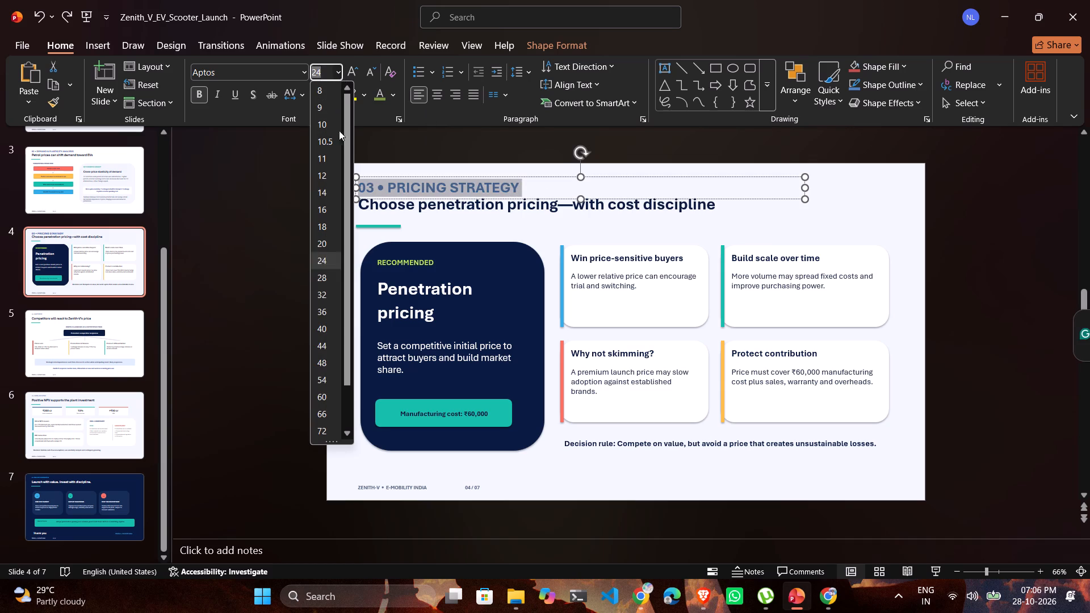
pyautogui.click(321, 244)
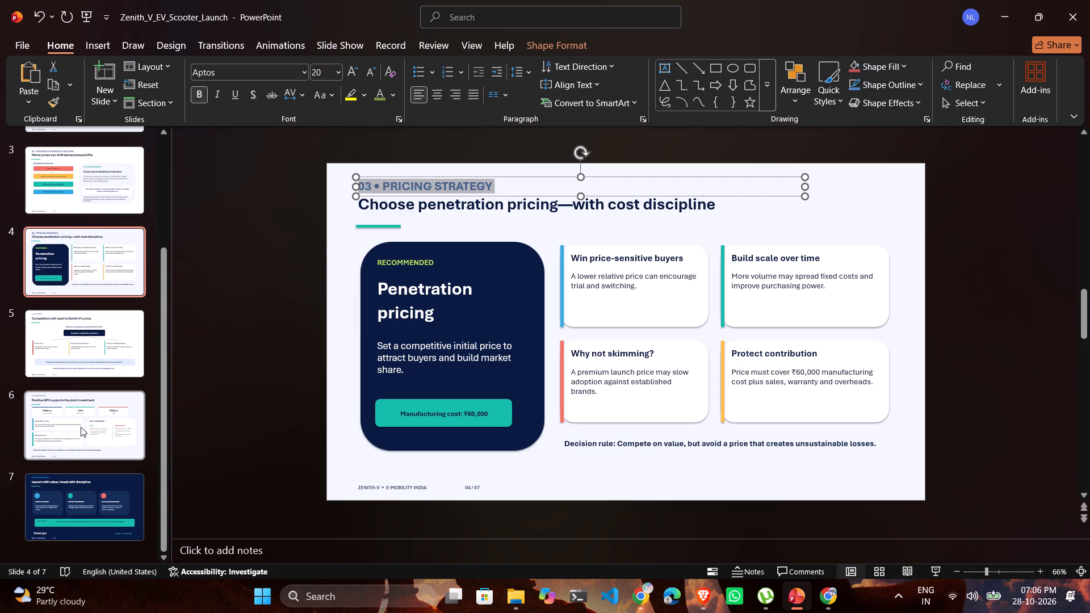
# On slide 6, set the "05 • CAPITAL BUDGETING" section label to font size 20.
pyautogui.click(81, 427)
pyautogui.click(406, 177)
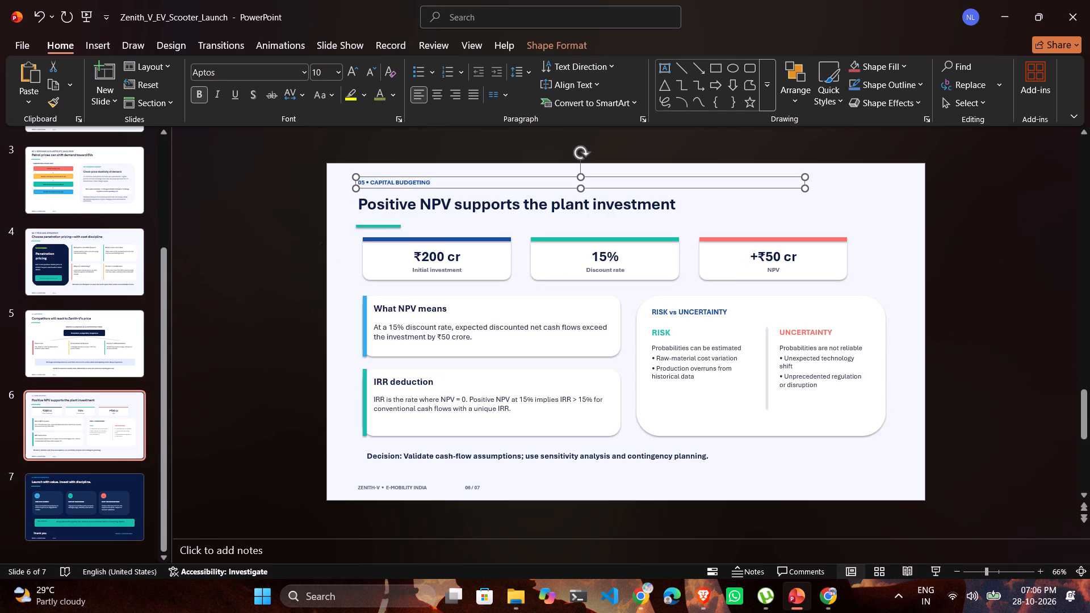
pyautogui.click(417, 184)
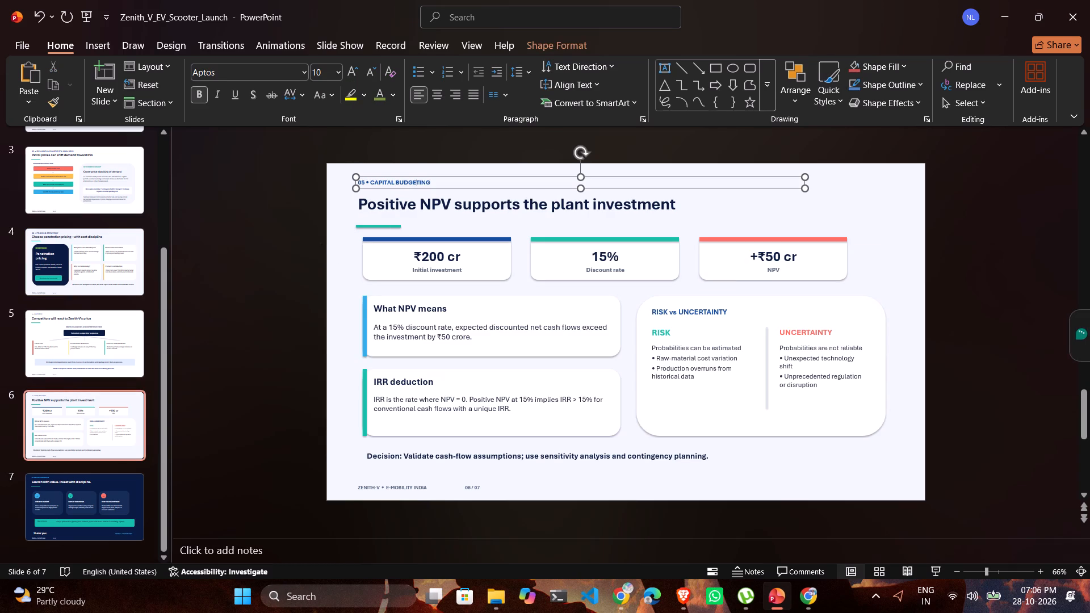
pyautogui.hotkey('ctrl', 'a')
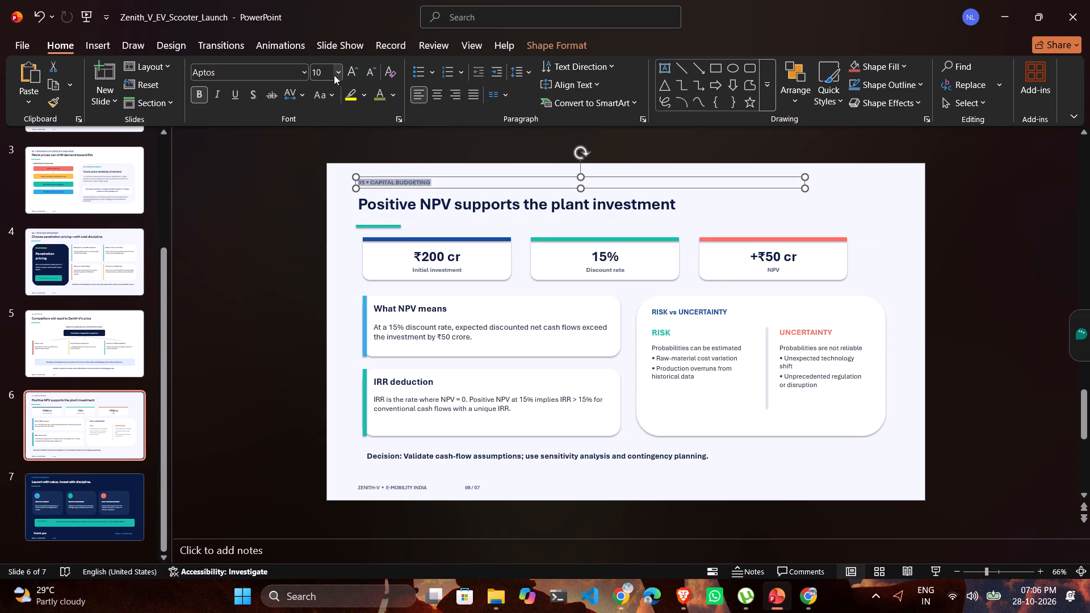
pyautogui.click(334, 75)
pyautogui.click(330, 241)
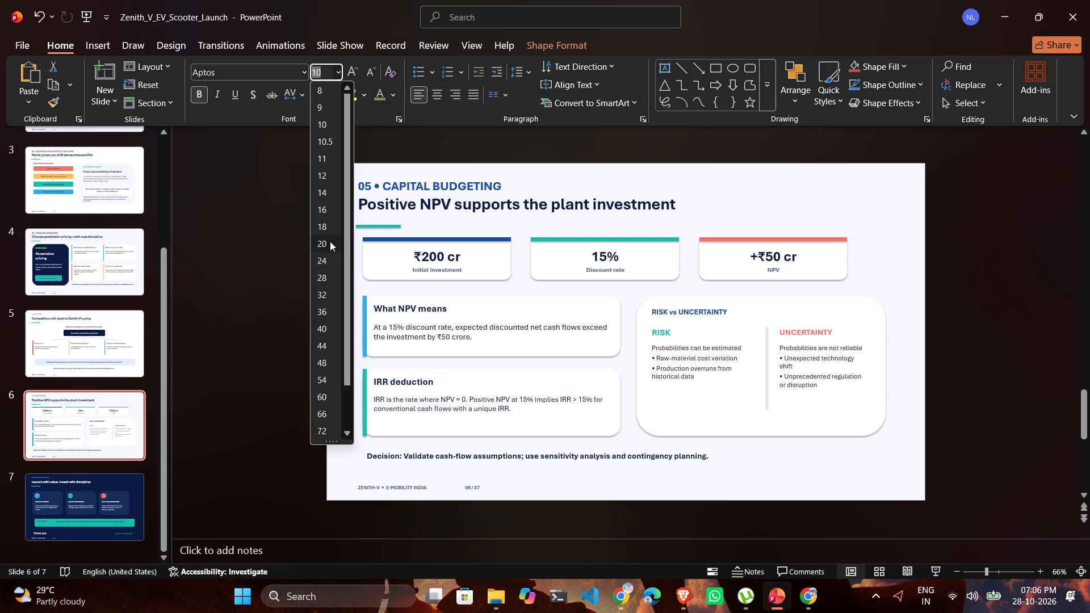
# On slide 7, set the "06 • FINAL RECOMMENDATION" section label to font size 20.
pyautogui.click(112, 436)
pyautogui.scroll(-3, 112, 436)
pyautogui.click(67, 517)
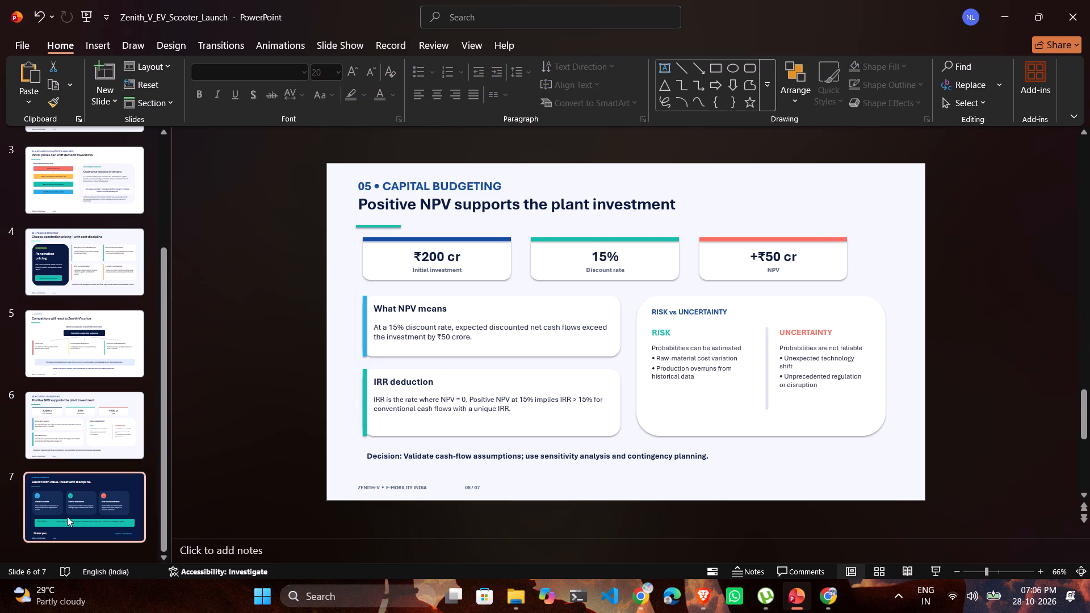
pyautogui.click(392, 182)
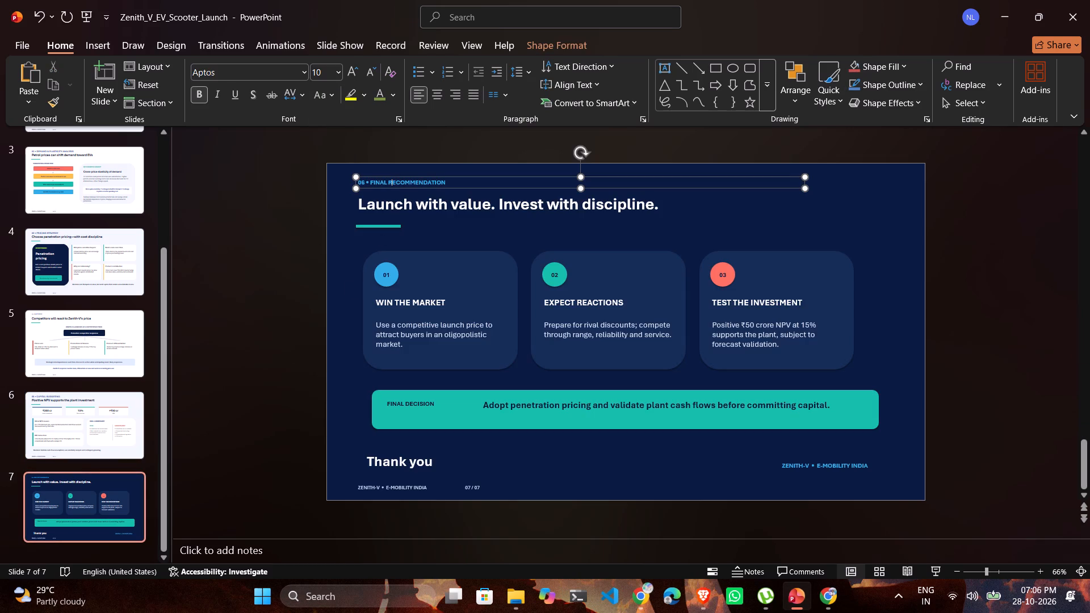
pyautogui.hotkey('ctrl', 'a')
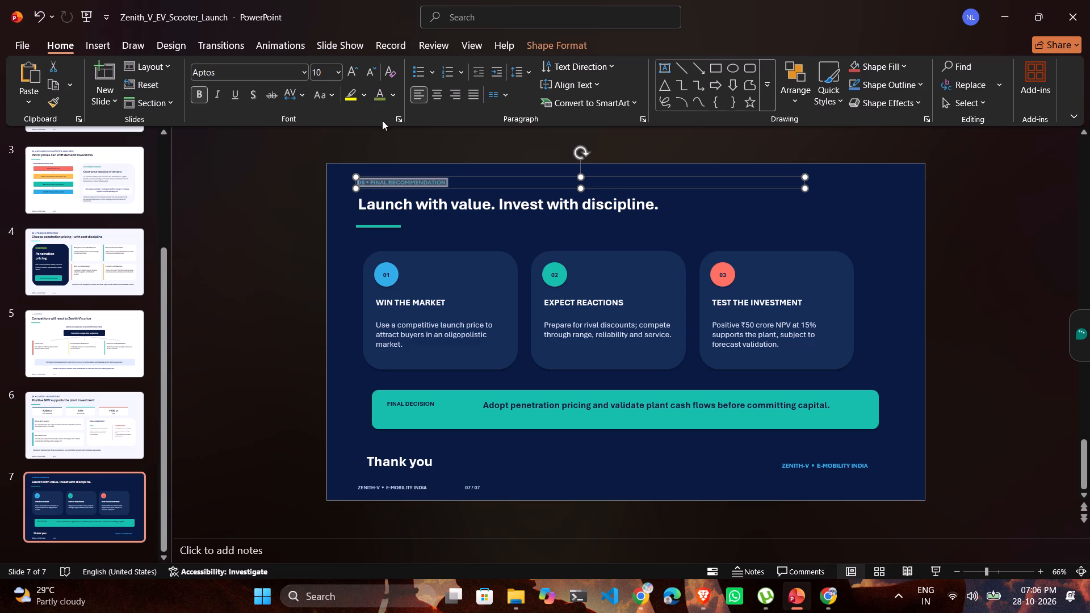
pyautogui.click(334, 71)
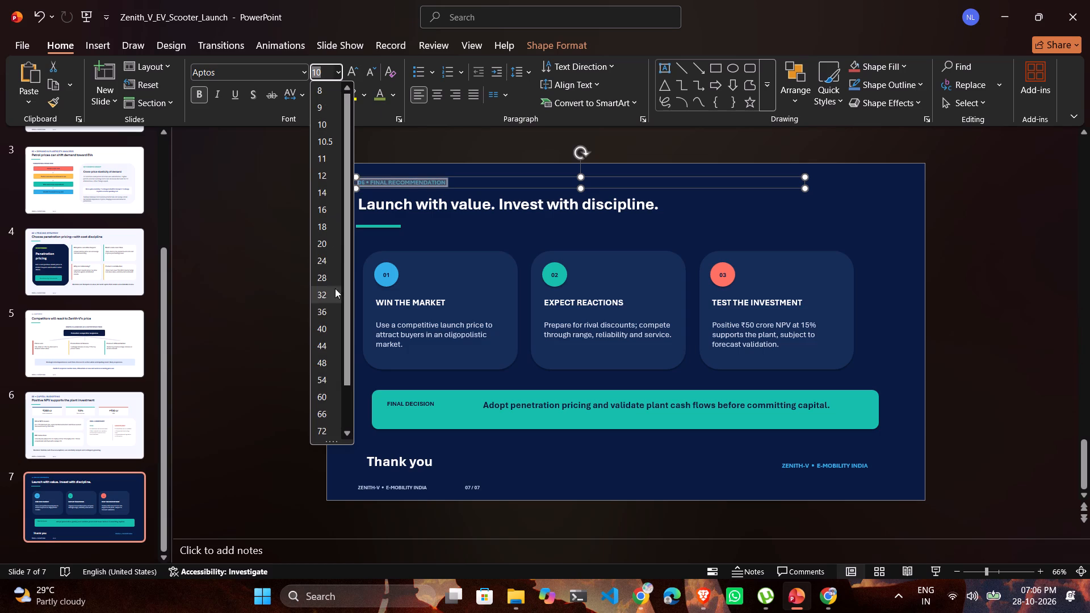
pyautogui.click(333, 243)
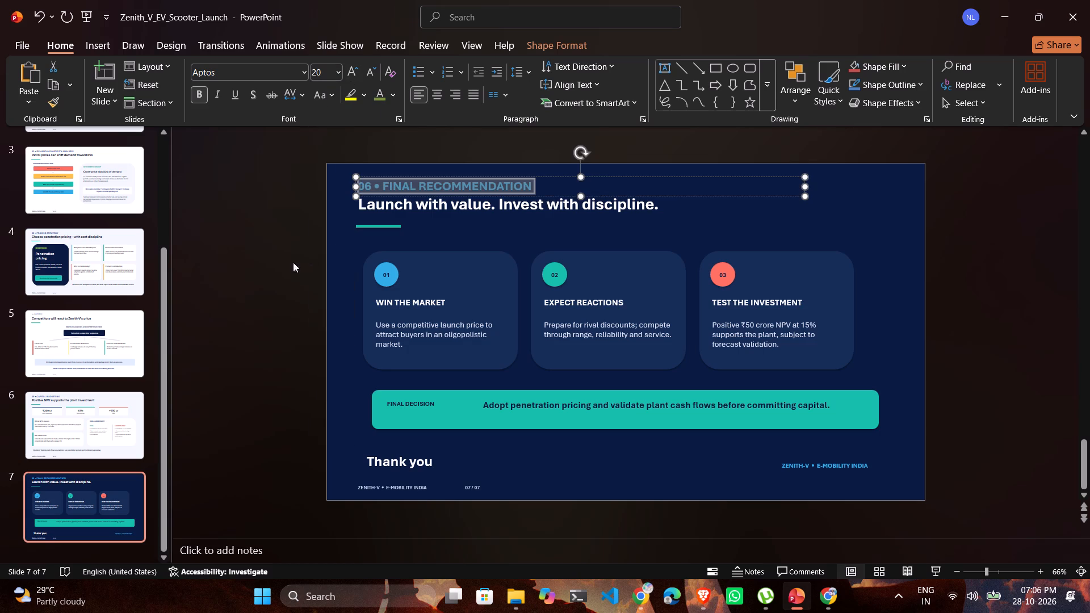
# Review slides 1 to 3 of the deck in sequence.
pyautogui.scroll(13, 99, 398)
pyautogui.doubleClick(112, 168)
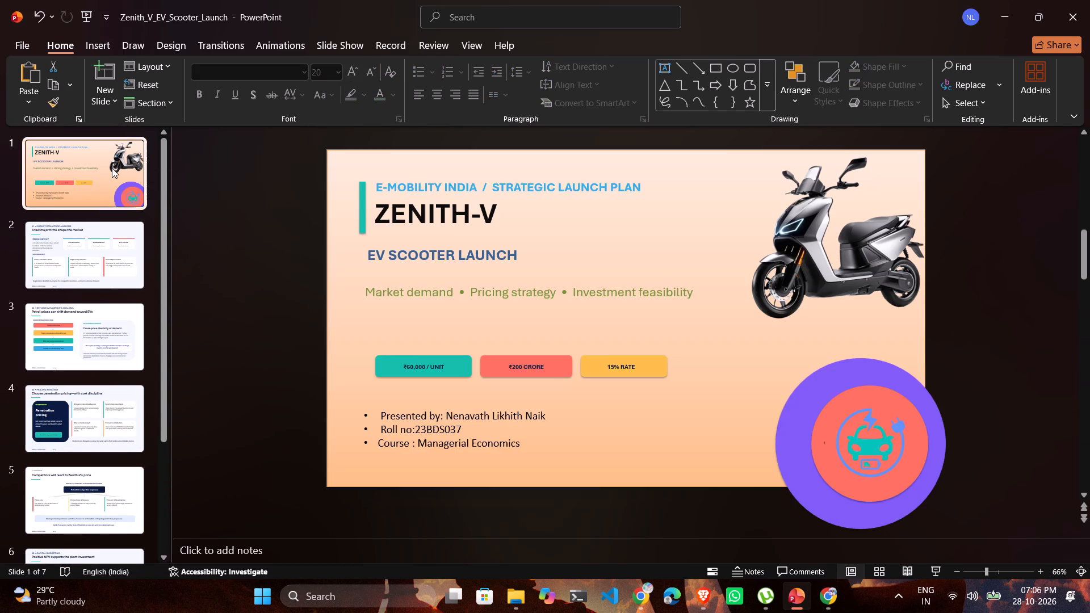
pyautogui.click(63, 237)
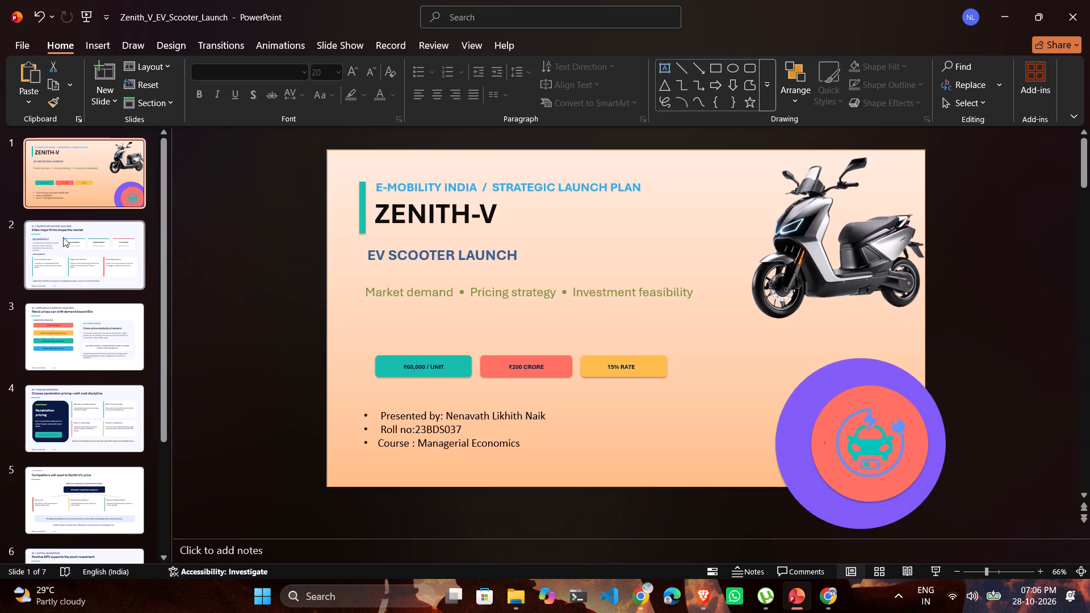
pyautogui.click(59, 192)
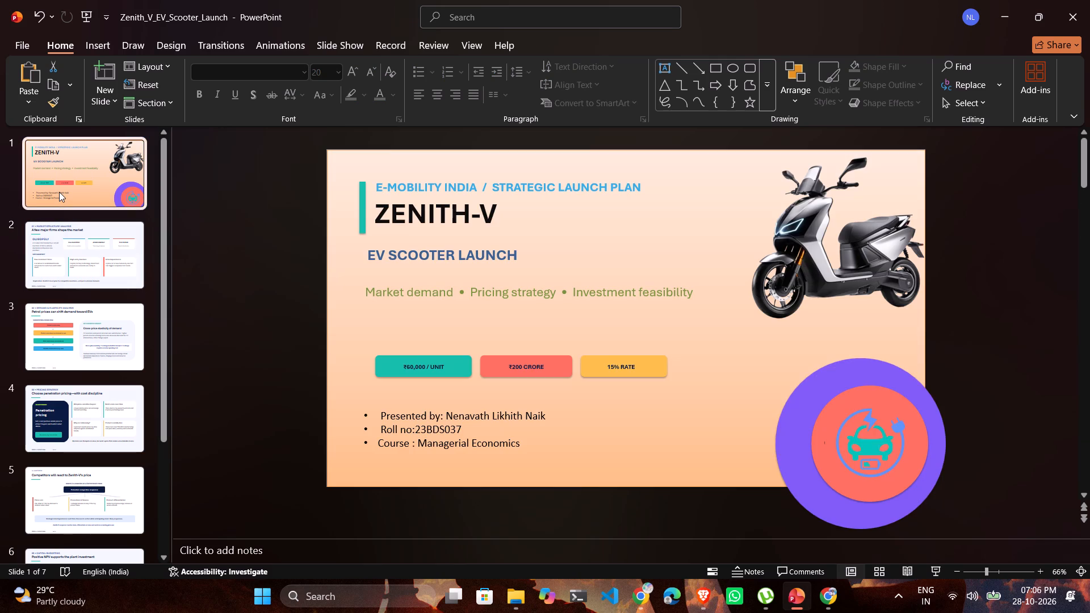
pyautogui.click(103, 266)
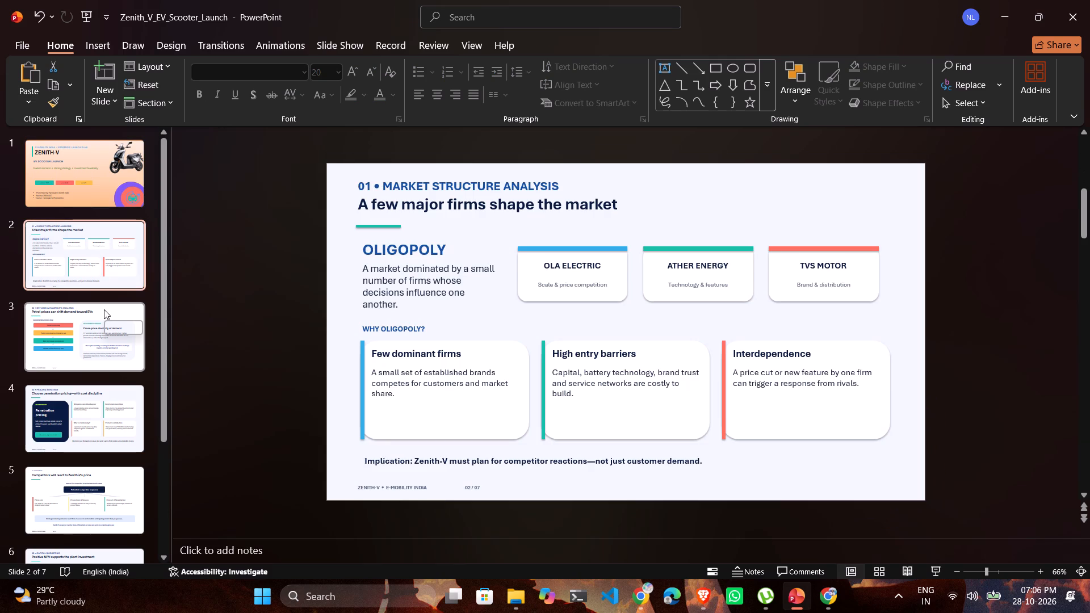
pyautogui.click(67, 338)
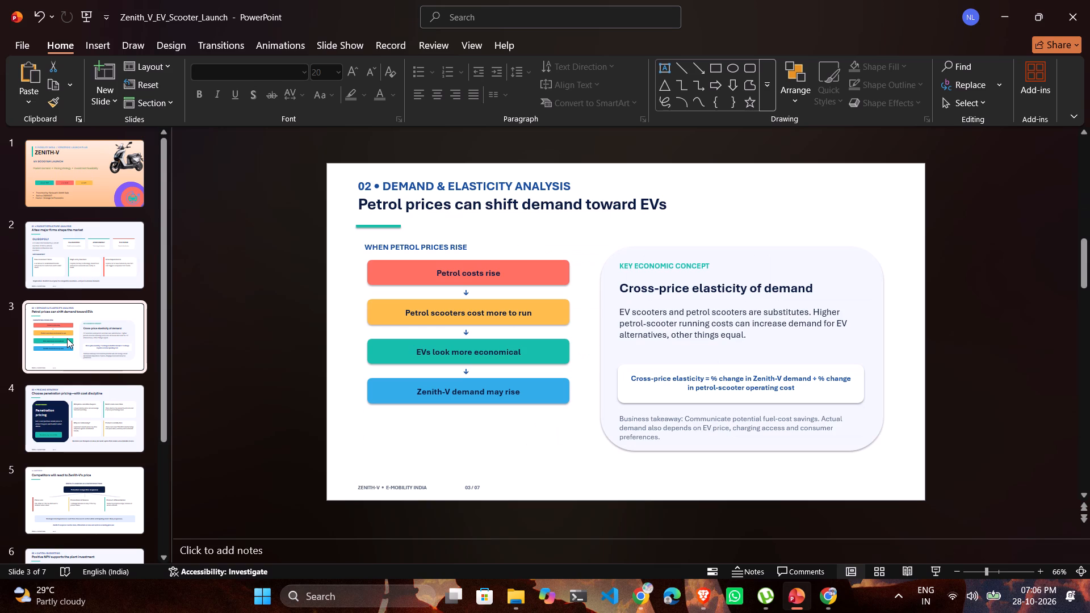
# On slide 4, move the navy card behind the "Penetration pricing" text to the left and slightly down.
pyautogui.click(77, 404)
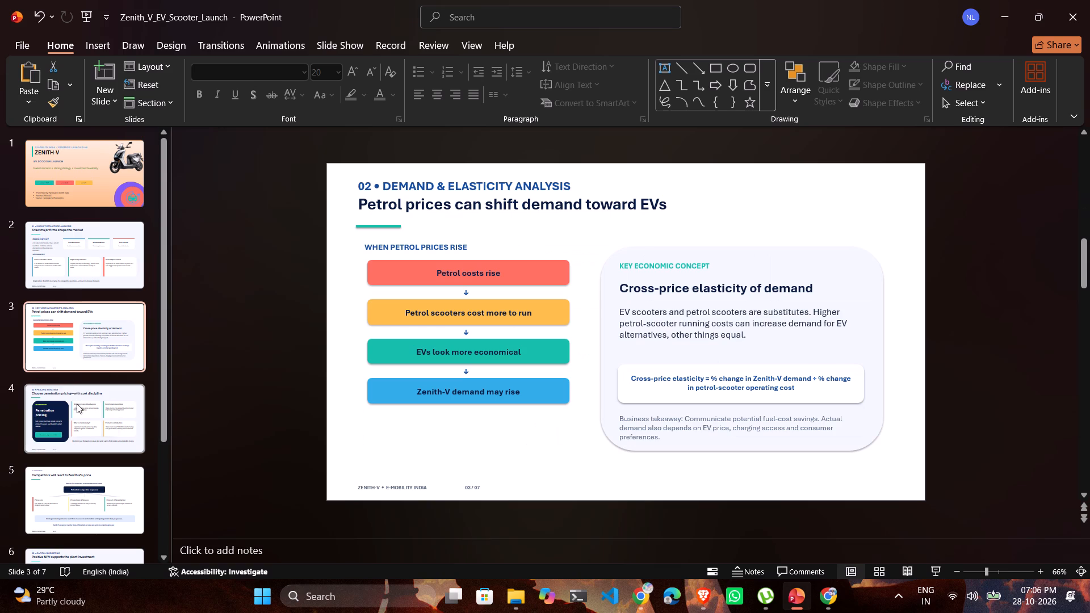
pyautogui.click(414, 387)
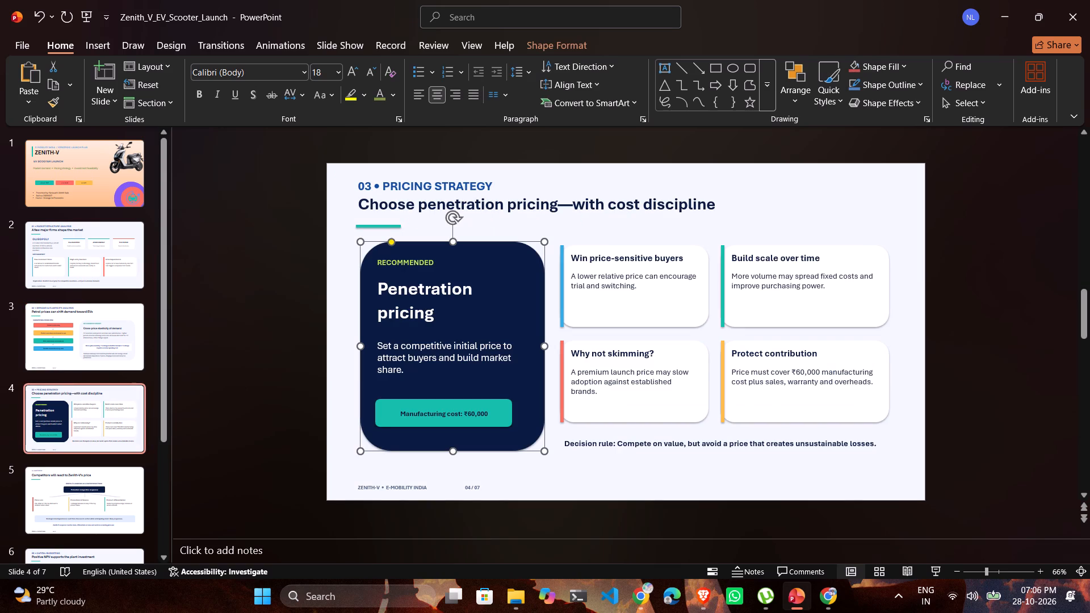
pyautogui.moveTo(374, 442); pyautogui.dragTo(364, 448)
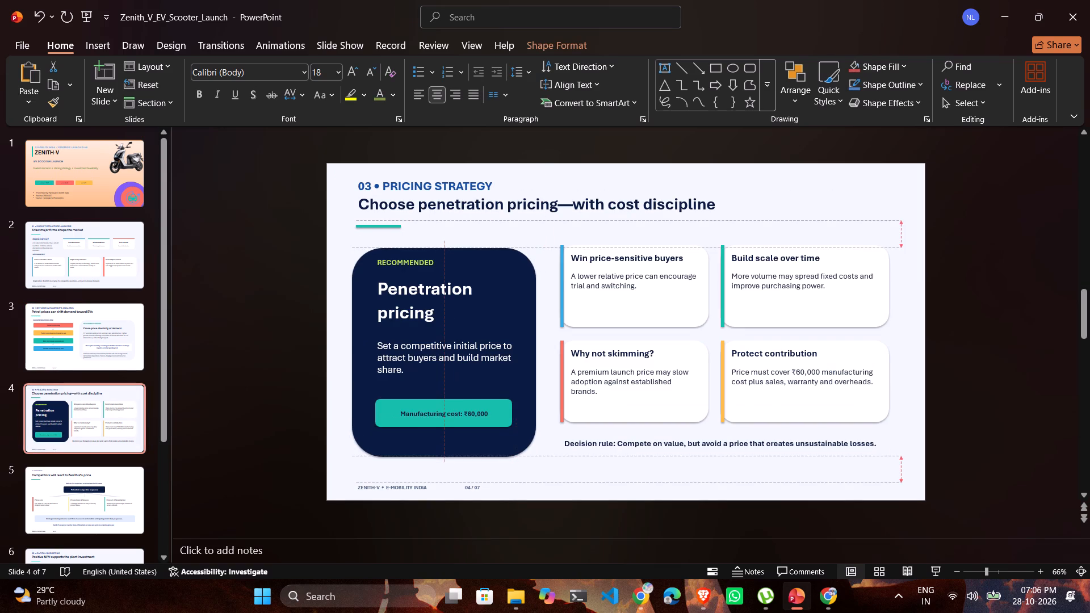
pyautogui.moveTo(364, 448); pyautogui.dragTo(362, 443)
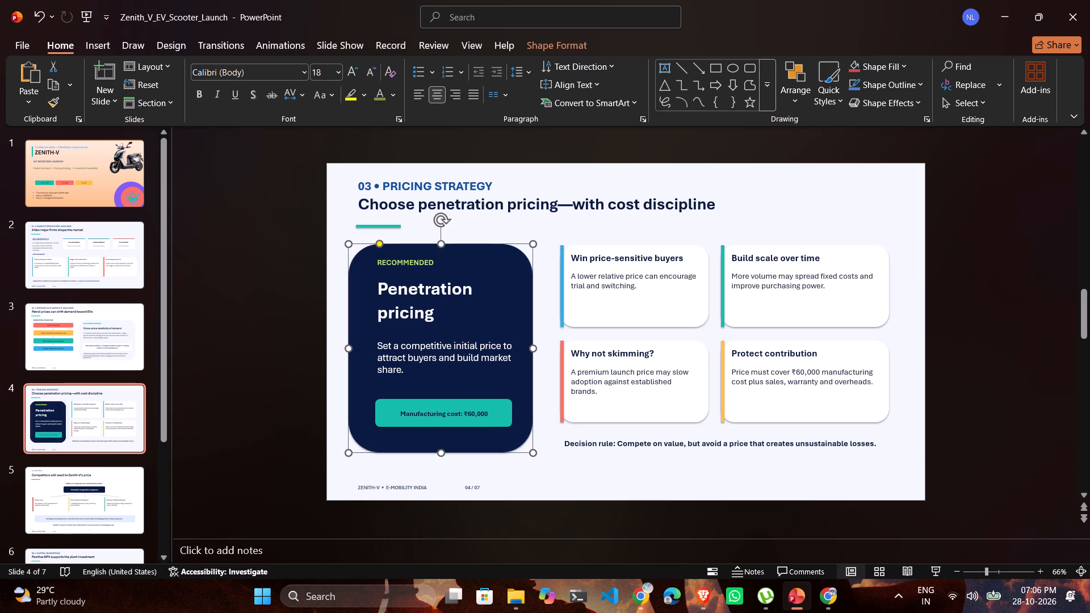
pyautogui.click(390, 97)
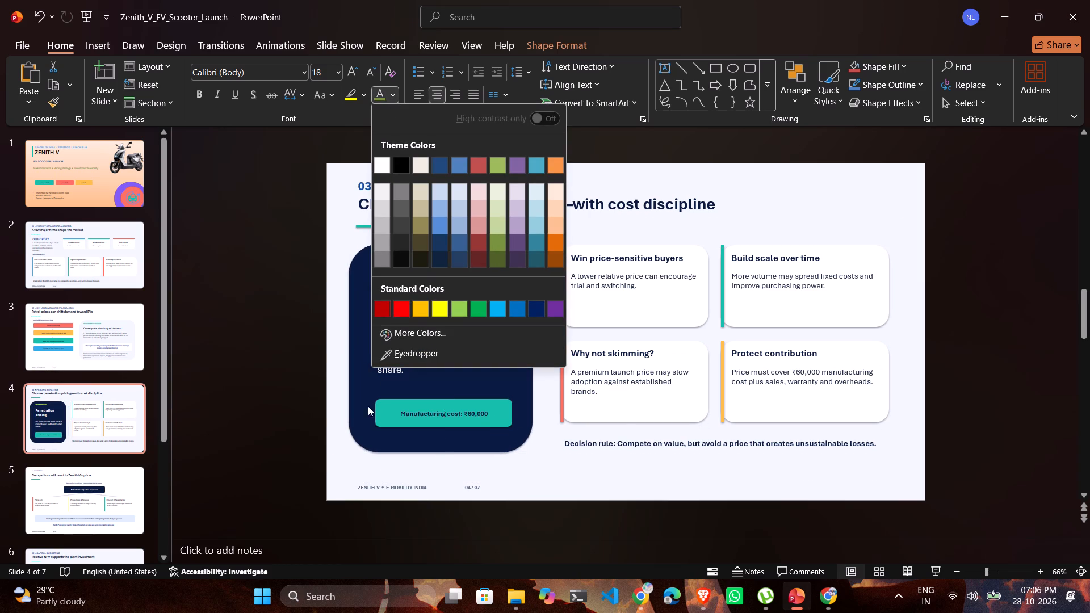
pyautogui.moveTo(359, 416); pyautogui.dragTo(357, 427)
pyautogui.moveTo(357, 427); pyautogui.dragTo(346, 442)
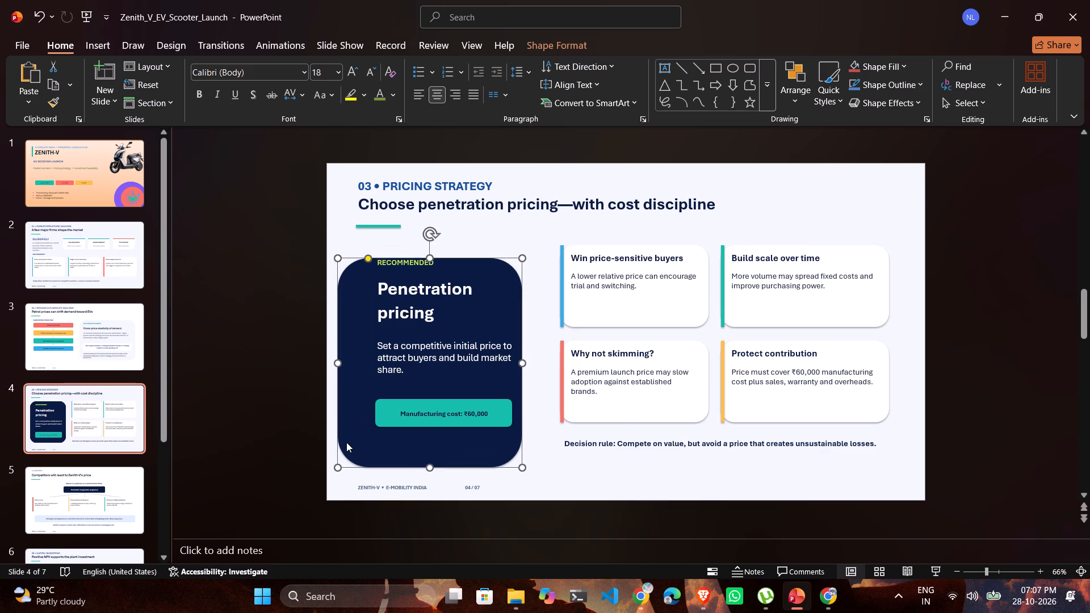
# Set the navy card's font colour to the darkest red theme shade.
pyautogui.click(393, 94)
pyautogui.click(477, 261)
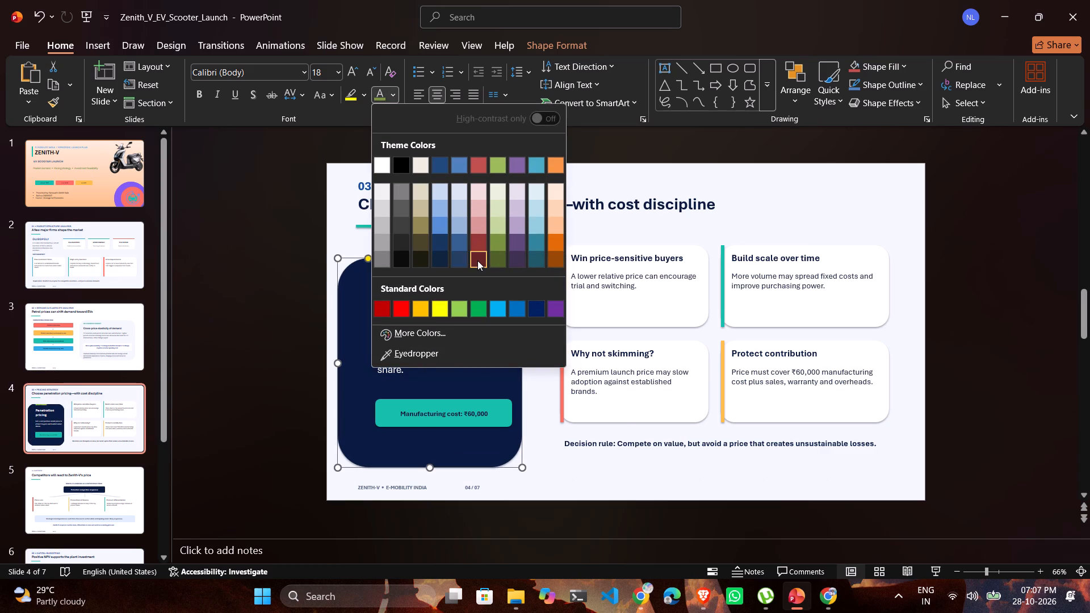
# Move the navy card back up so it frames the "Penetration pricing" text and the manufacturing cost box.
pyautogui.moveTo(357, 454); pyautogui.dragTo(376, 391)
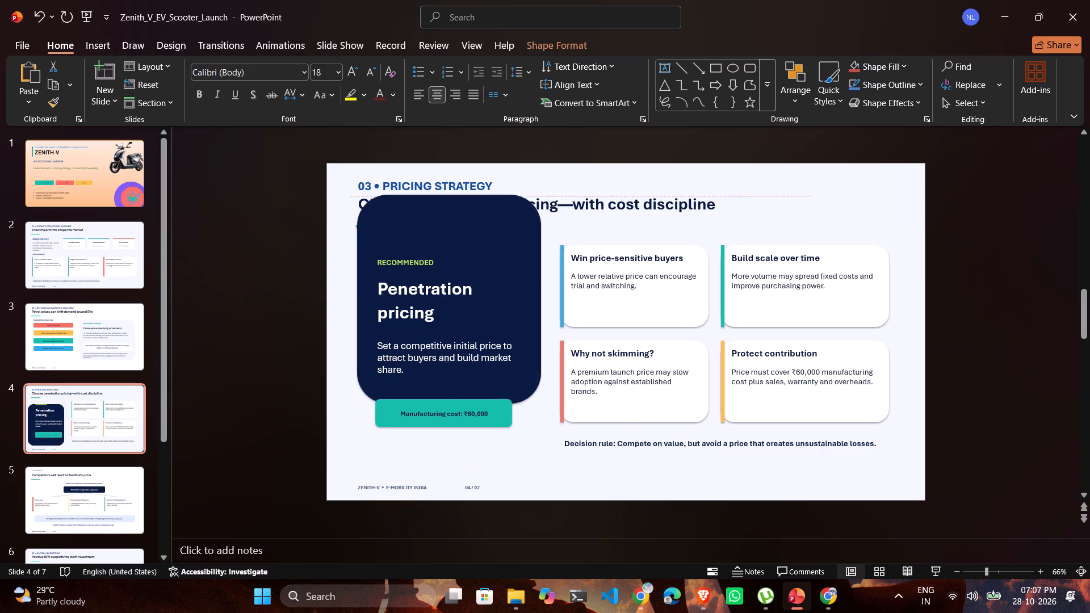
pyautogui.moveTo(376, 391); pyautogui.dragTo(375, 433)
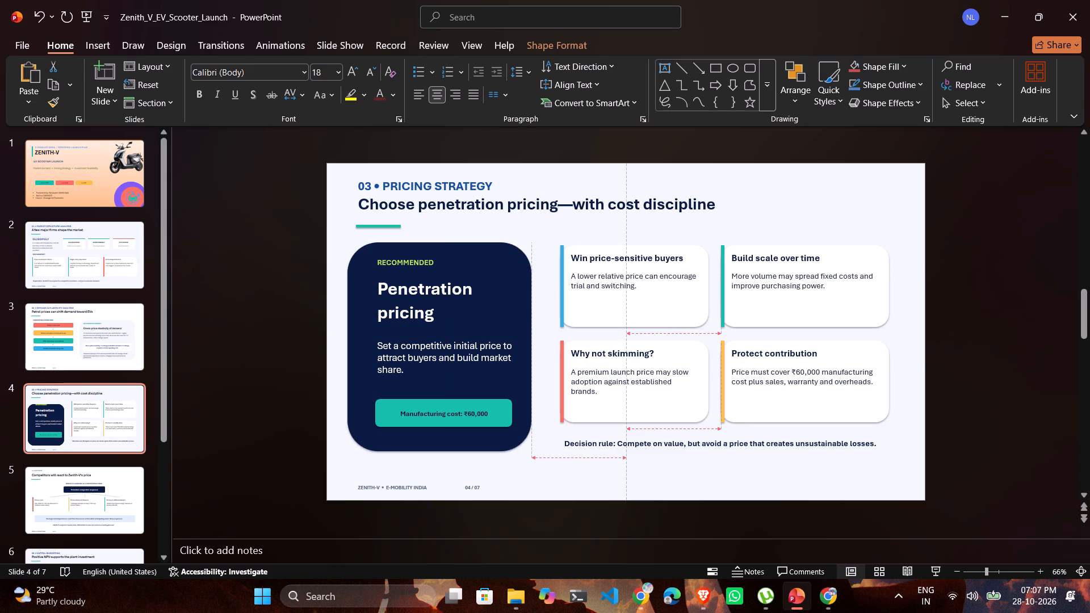
pyautogui.moveTo(375, 433); pyautogui.dragTo(367, 435)
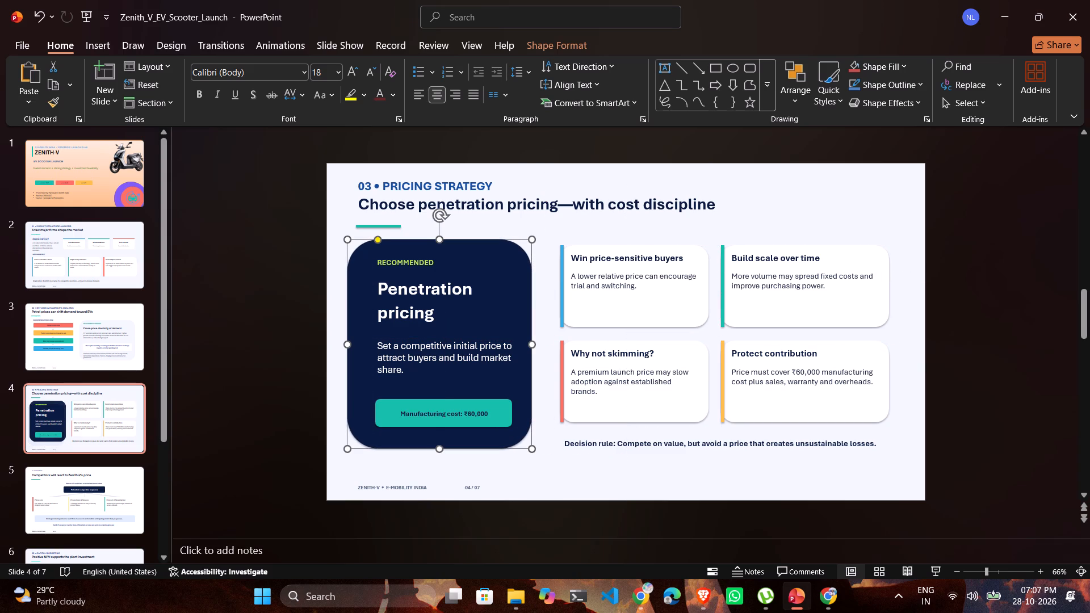
pyautogui.click(944, 208)
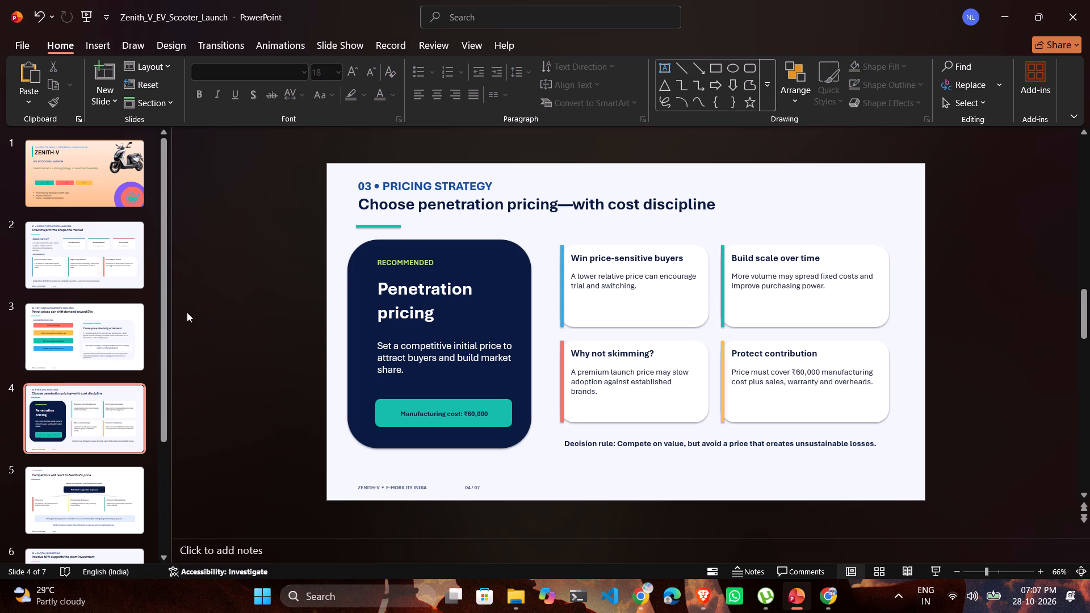
# Play the slide show from slide 1 through to the end to review all seven slides, and exit it.
pyautogui.click(81, 200)
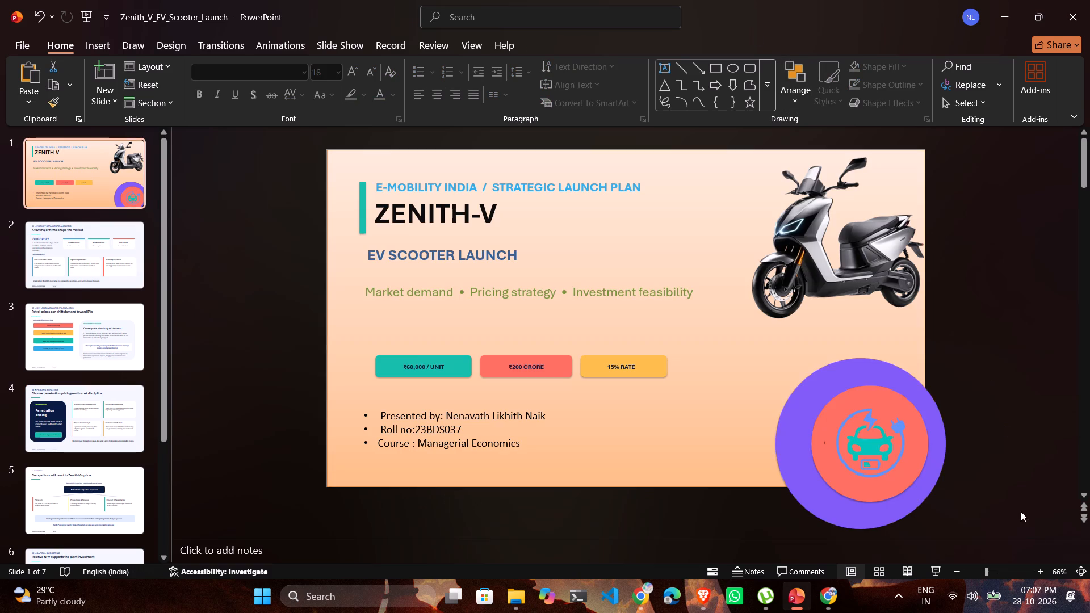
pyautogui.click(930, 576)
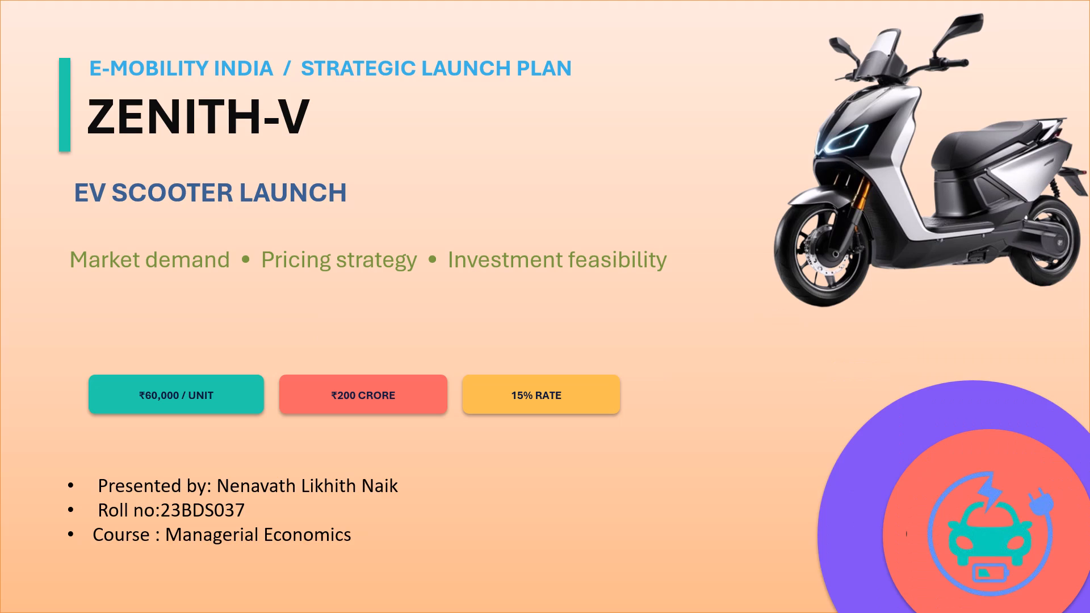
pyautogui.press('Down')
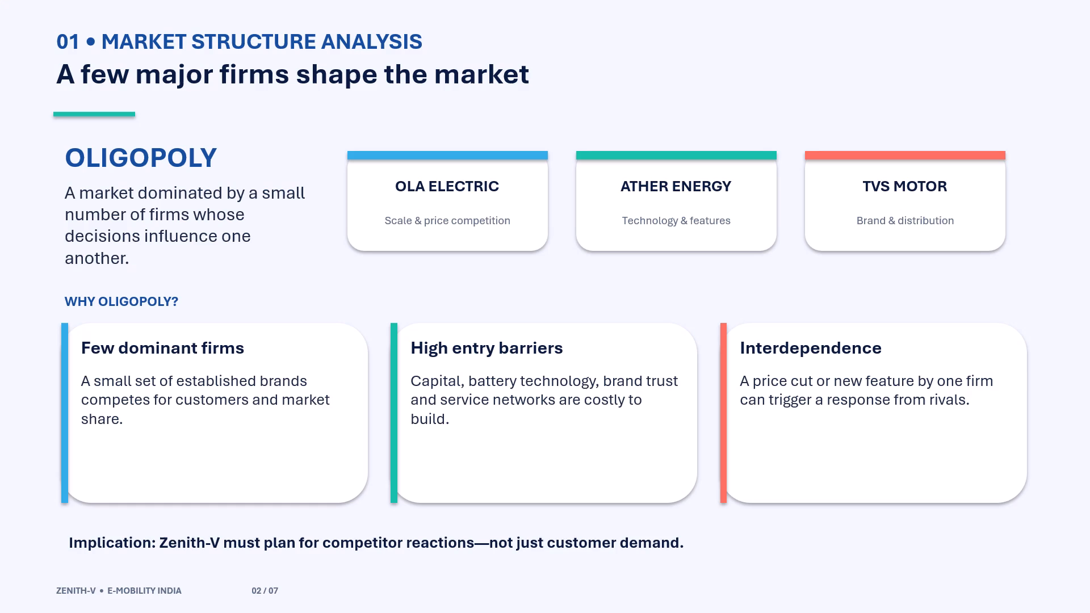
pyautogui.press('Down')
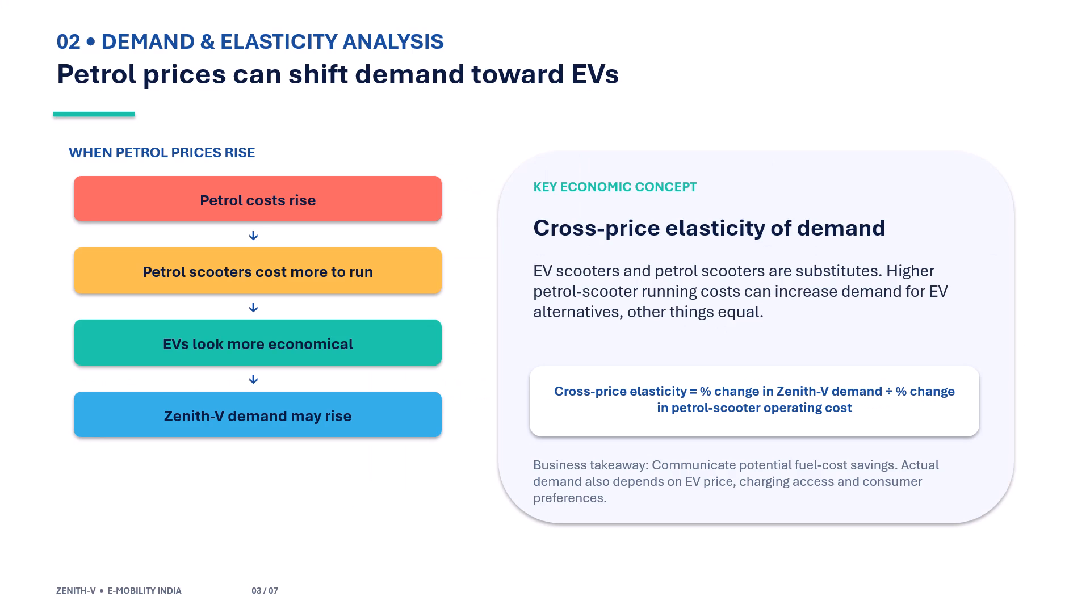
pyautogui.press('Down')
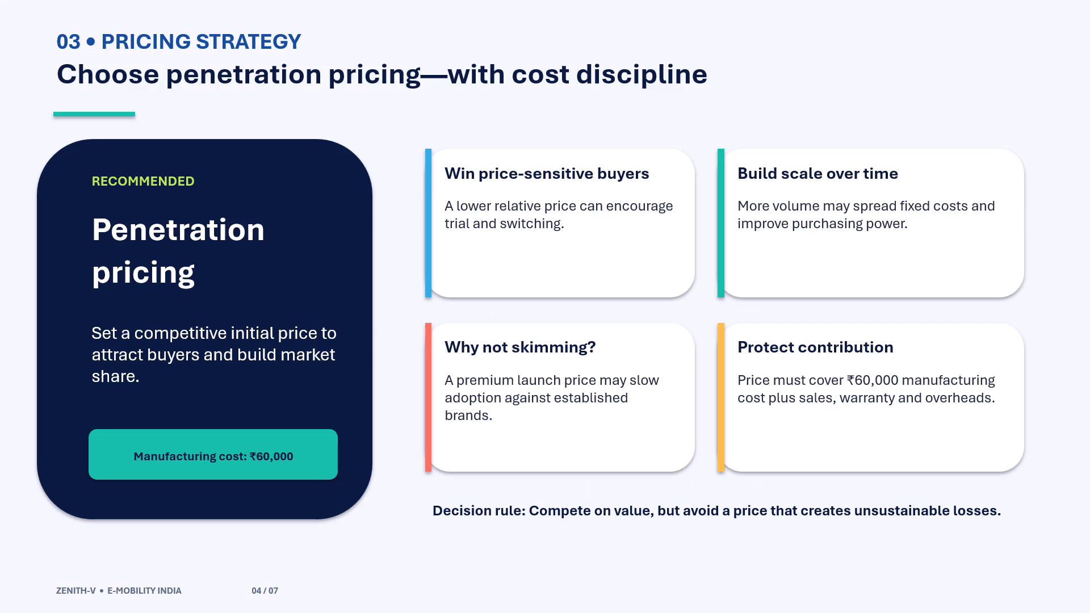
pyautogui.press('Down')
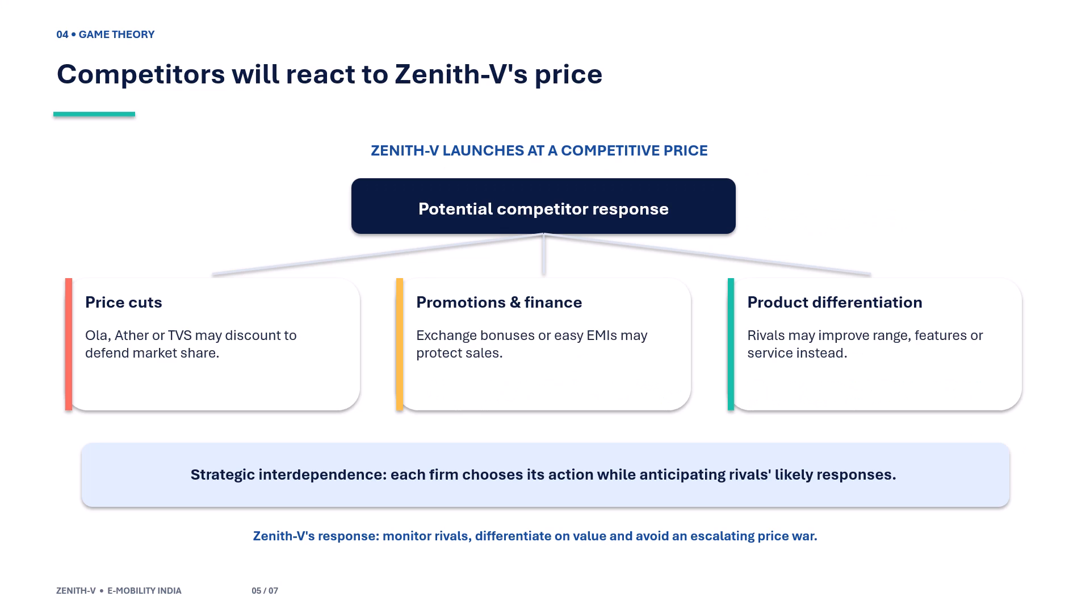
pyautogui.press('Down')
pyautogui.press('Down')
pyautogui.press('Down')
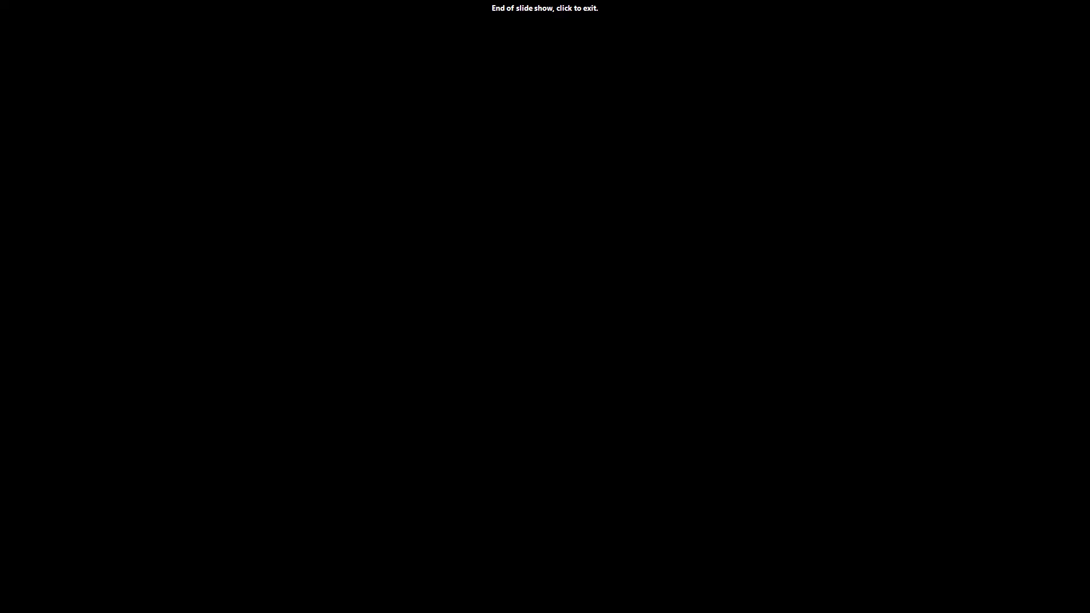
pyautogui.press('Down')
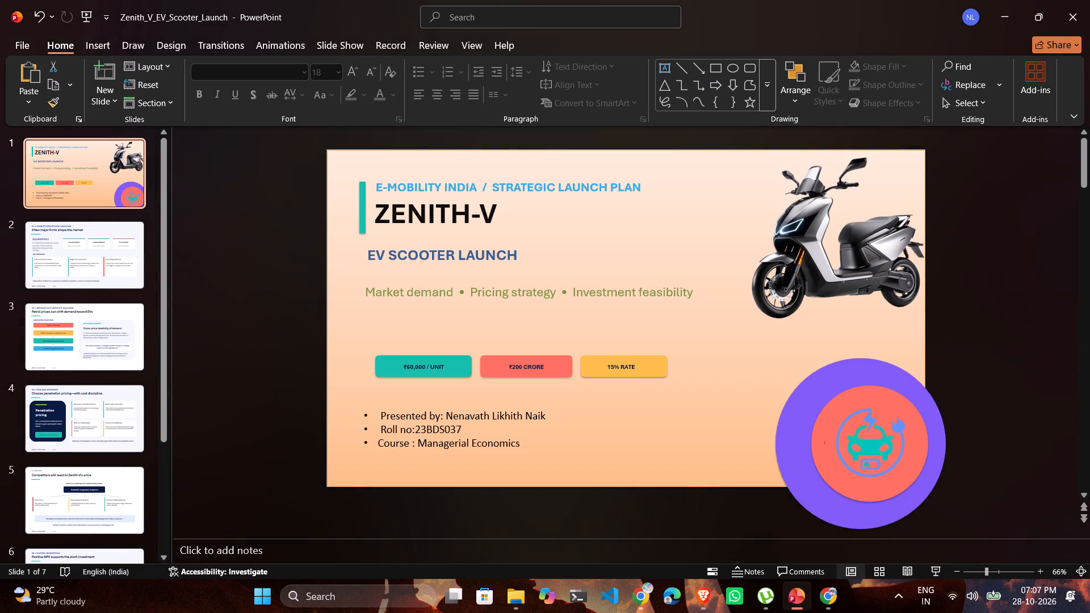
# On slide 1, duplicate the "EV SCOOTER LAUNCH" text box and place the copy just above the presenter details.
pyautogui.click(392, 261)
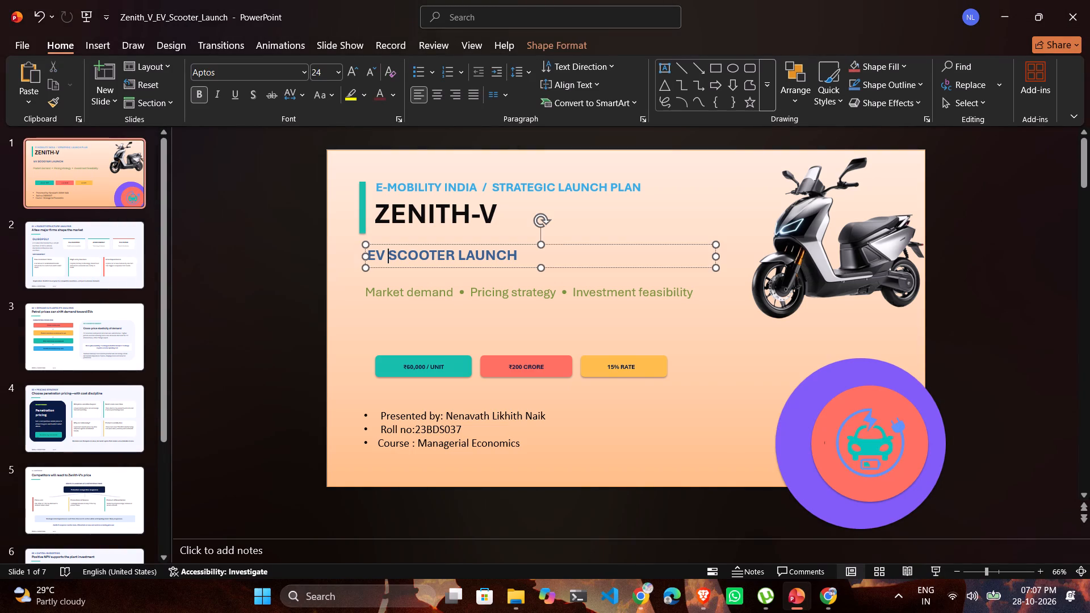
pyautogui.click(416, 265)
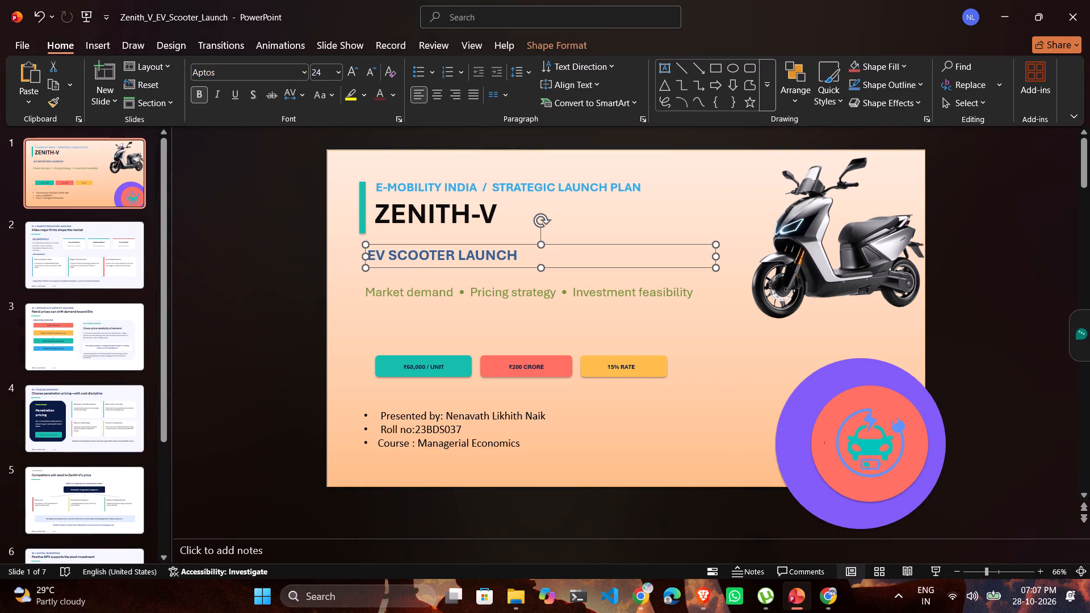
pyautogui.hotkey('ctrl', 'c')
pyautogui.hotkey('ctrl', 'v')
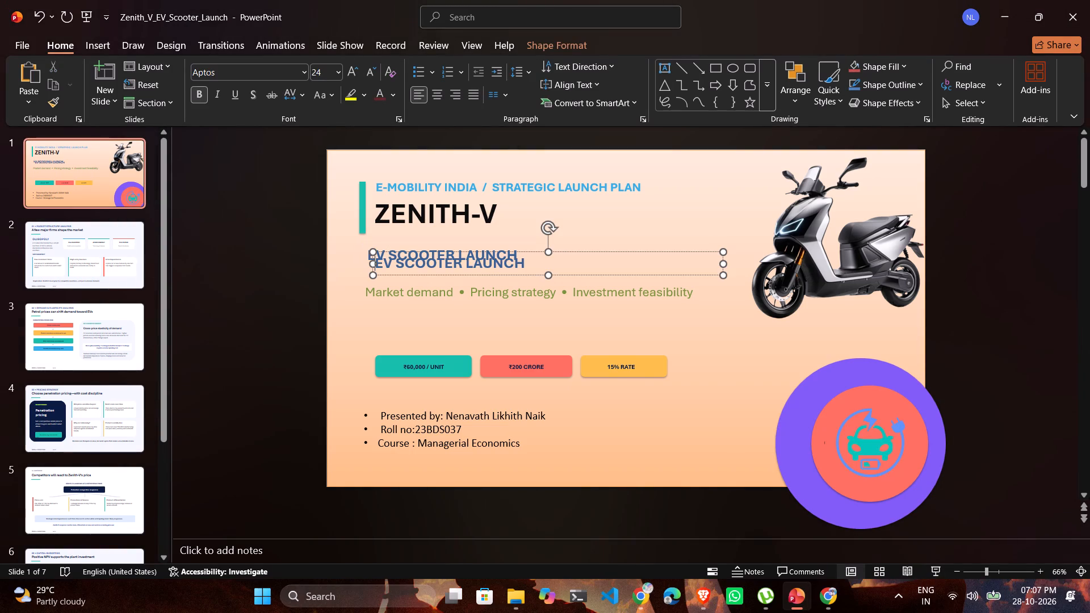
pyautogui.click(548, 272)
pyautogui.moveTo(537, 272); pyautogui.dragTo(522, 409)
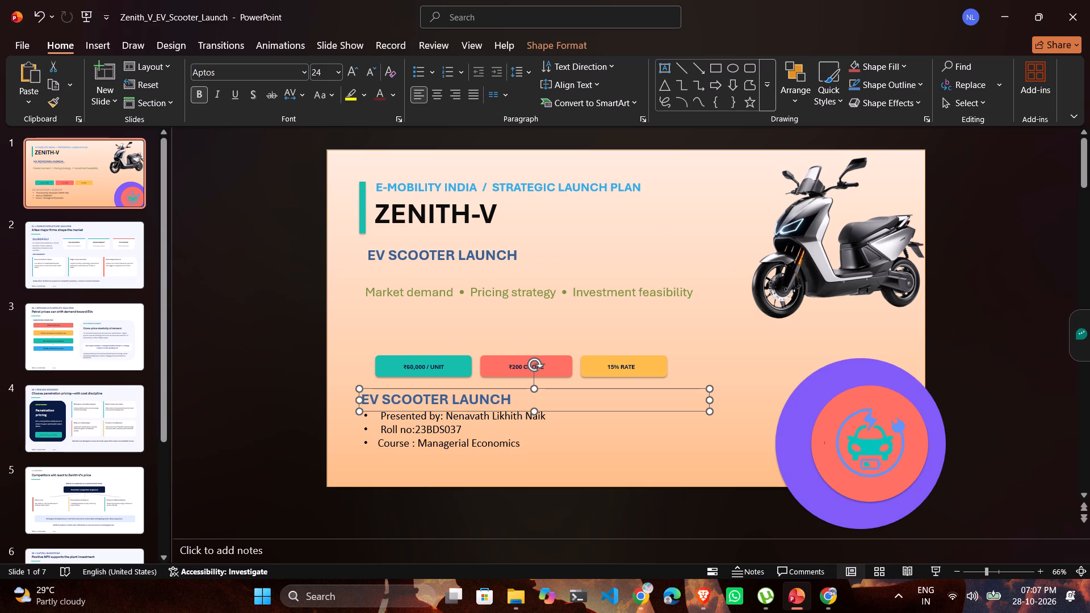
# Copy all the presenter, roll number and course text on slide 1, and delete its original text box.
pyautogui.click(533, 442)
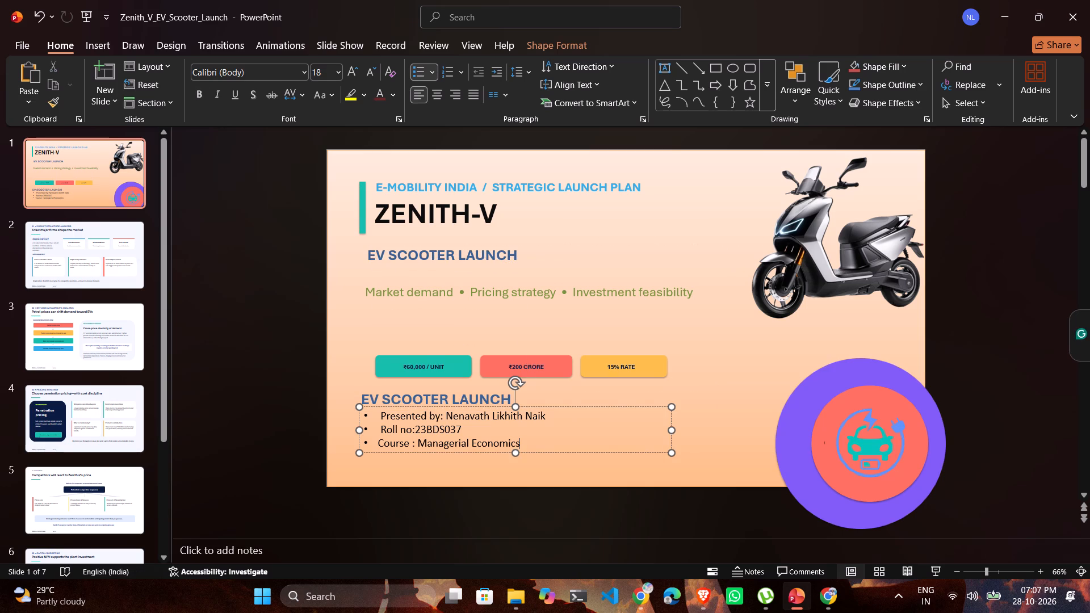
pyautogui.hotkey('ctrl', 'a')
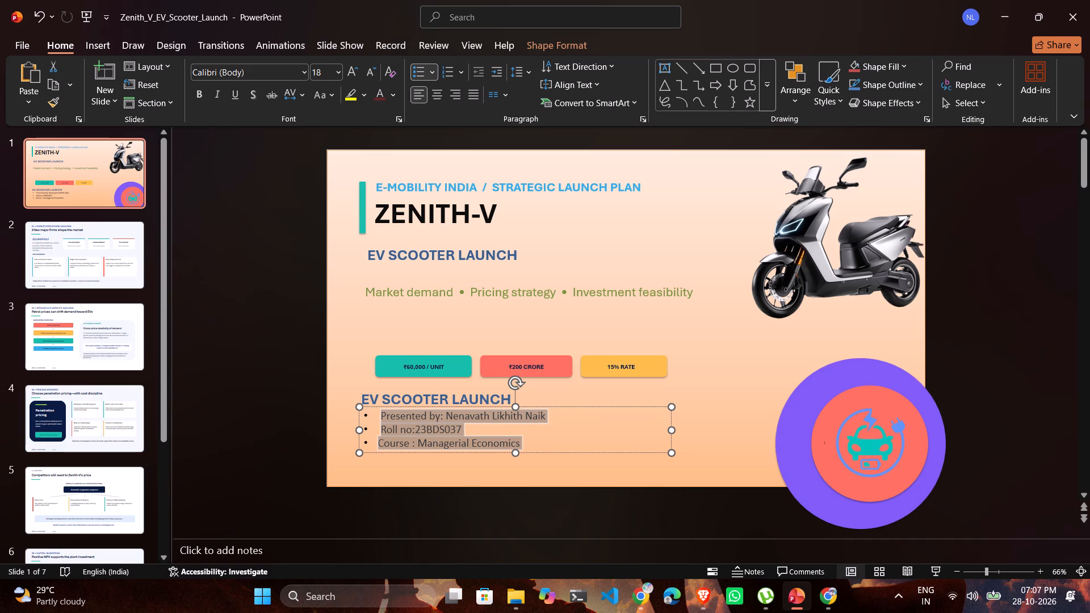
pyautogui.hotkey('ctrl', 'c')
pyautogui.moveTo(523, 452); pyautogui.dragTo(523, 463)
pyautogui.press('BackSpace')
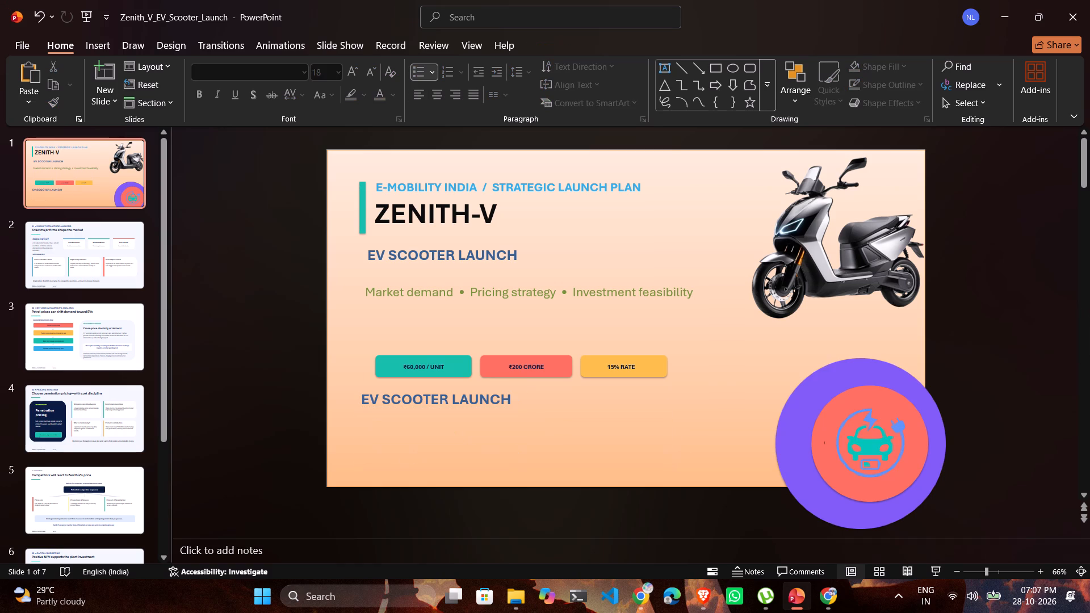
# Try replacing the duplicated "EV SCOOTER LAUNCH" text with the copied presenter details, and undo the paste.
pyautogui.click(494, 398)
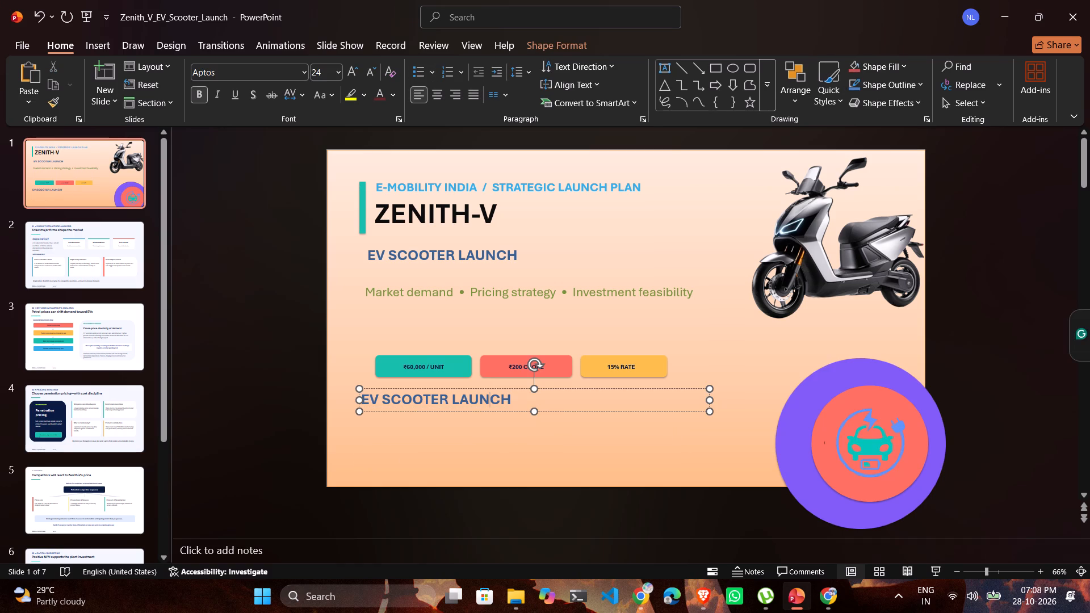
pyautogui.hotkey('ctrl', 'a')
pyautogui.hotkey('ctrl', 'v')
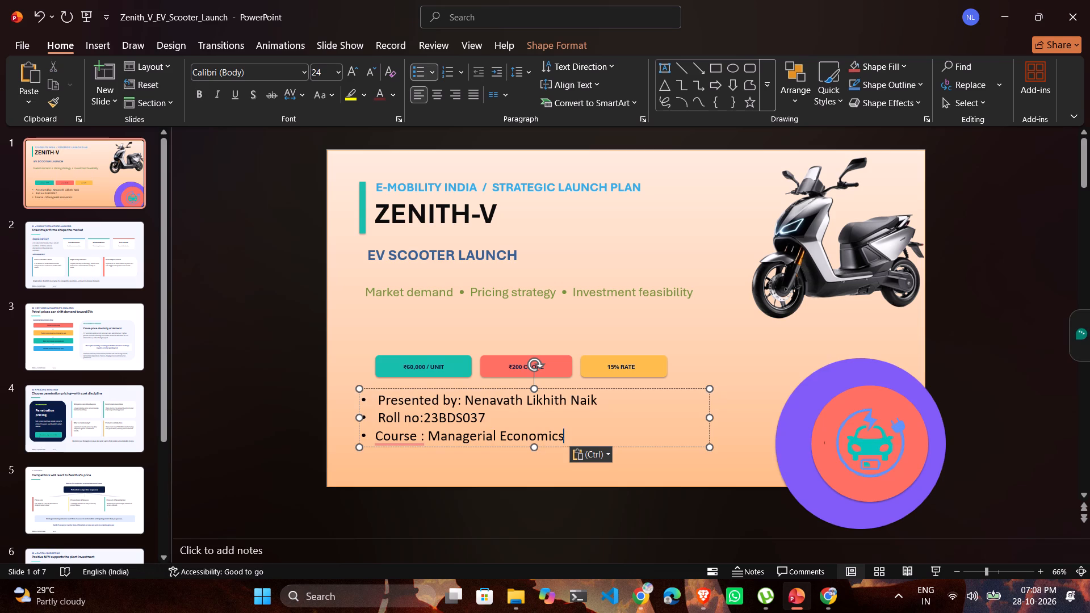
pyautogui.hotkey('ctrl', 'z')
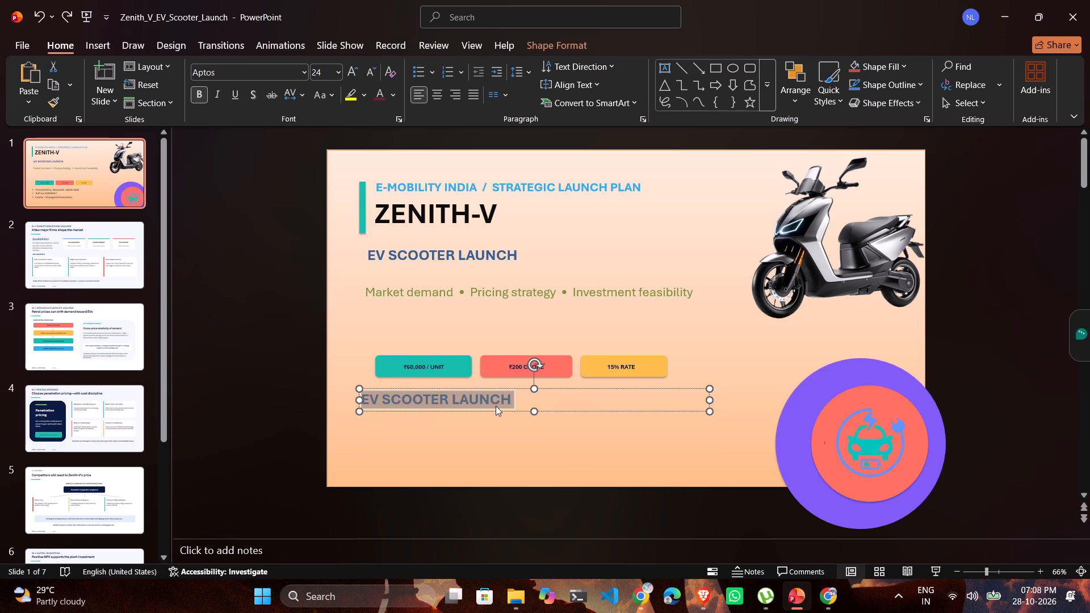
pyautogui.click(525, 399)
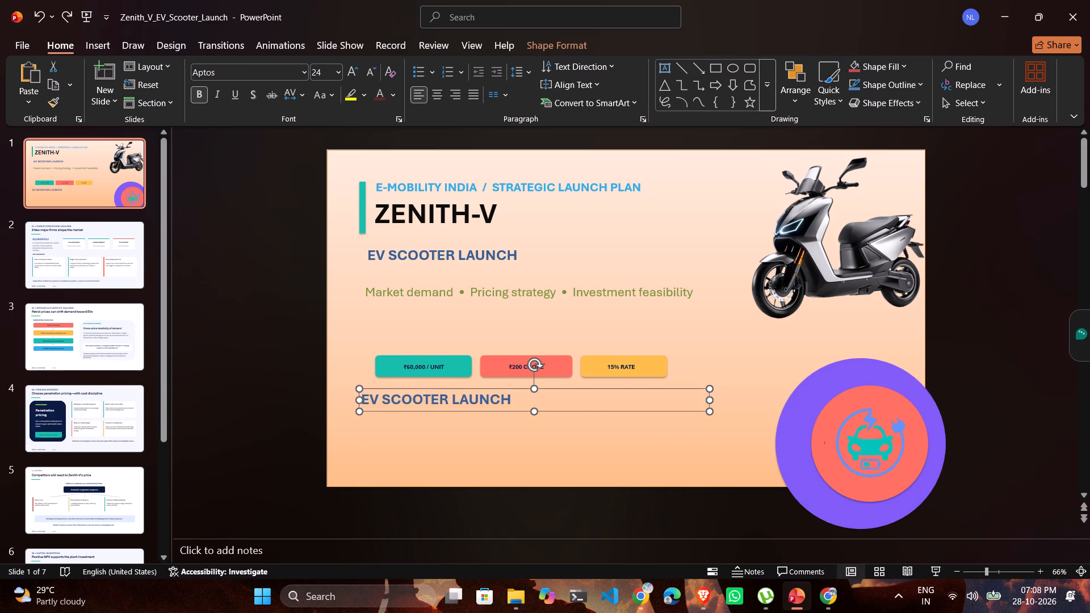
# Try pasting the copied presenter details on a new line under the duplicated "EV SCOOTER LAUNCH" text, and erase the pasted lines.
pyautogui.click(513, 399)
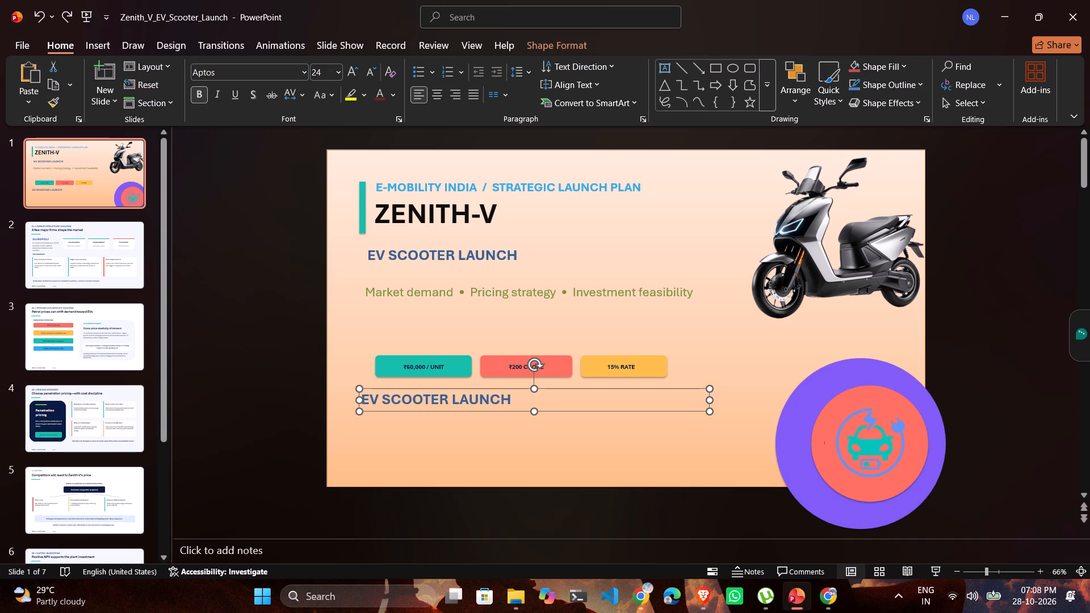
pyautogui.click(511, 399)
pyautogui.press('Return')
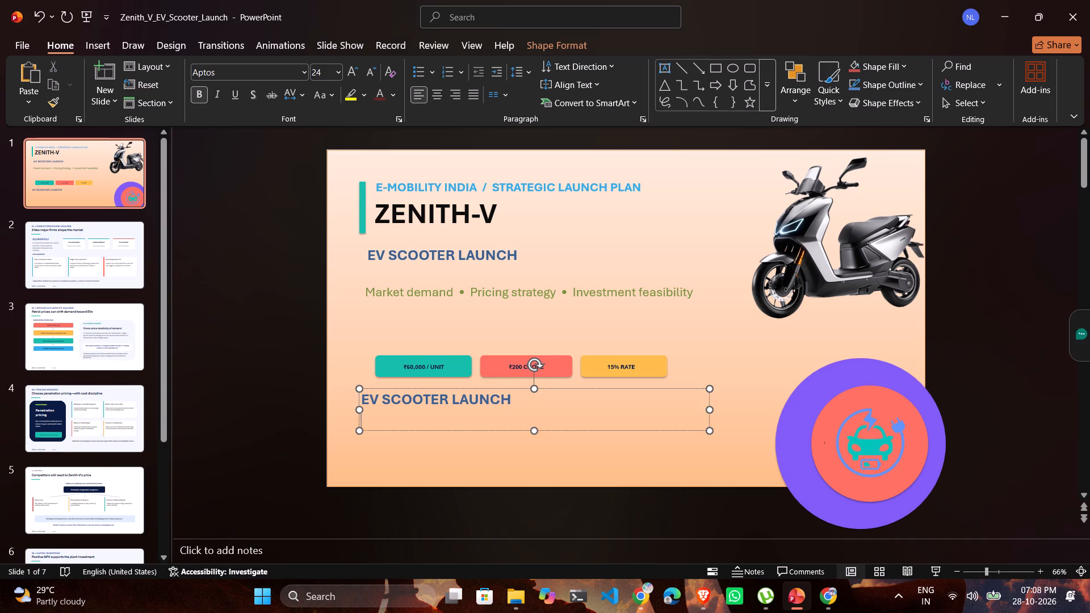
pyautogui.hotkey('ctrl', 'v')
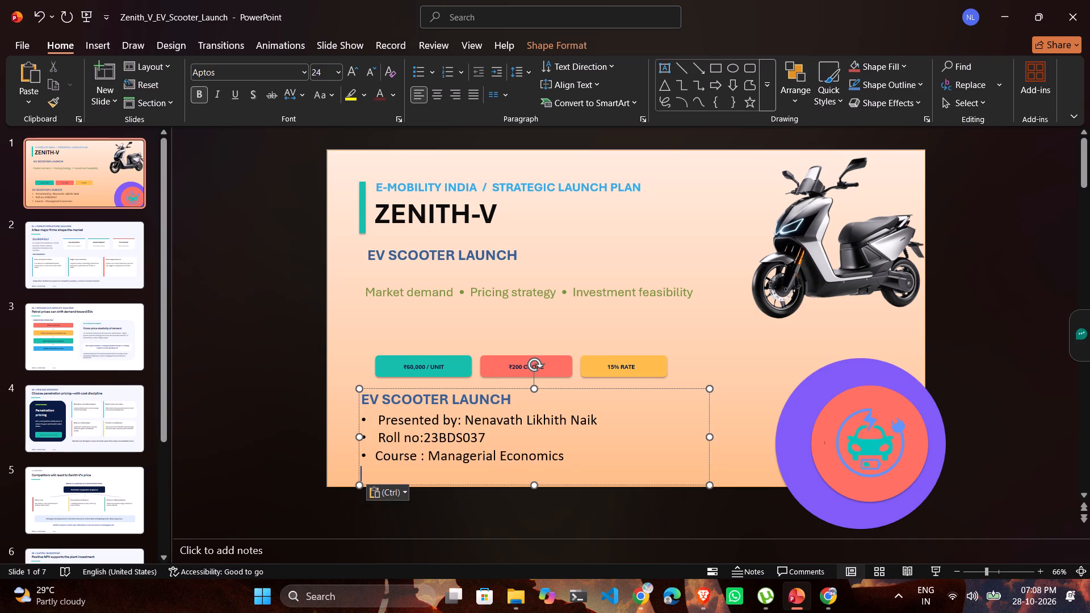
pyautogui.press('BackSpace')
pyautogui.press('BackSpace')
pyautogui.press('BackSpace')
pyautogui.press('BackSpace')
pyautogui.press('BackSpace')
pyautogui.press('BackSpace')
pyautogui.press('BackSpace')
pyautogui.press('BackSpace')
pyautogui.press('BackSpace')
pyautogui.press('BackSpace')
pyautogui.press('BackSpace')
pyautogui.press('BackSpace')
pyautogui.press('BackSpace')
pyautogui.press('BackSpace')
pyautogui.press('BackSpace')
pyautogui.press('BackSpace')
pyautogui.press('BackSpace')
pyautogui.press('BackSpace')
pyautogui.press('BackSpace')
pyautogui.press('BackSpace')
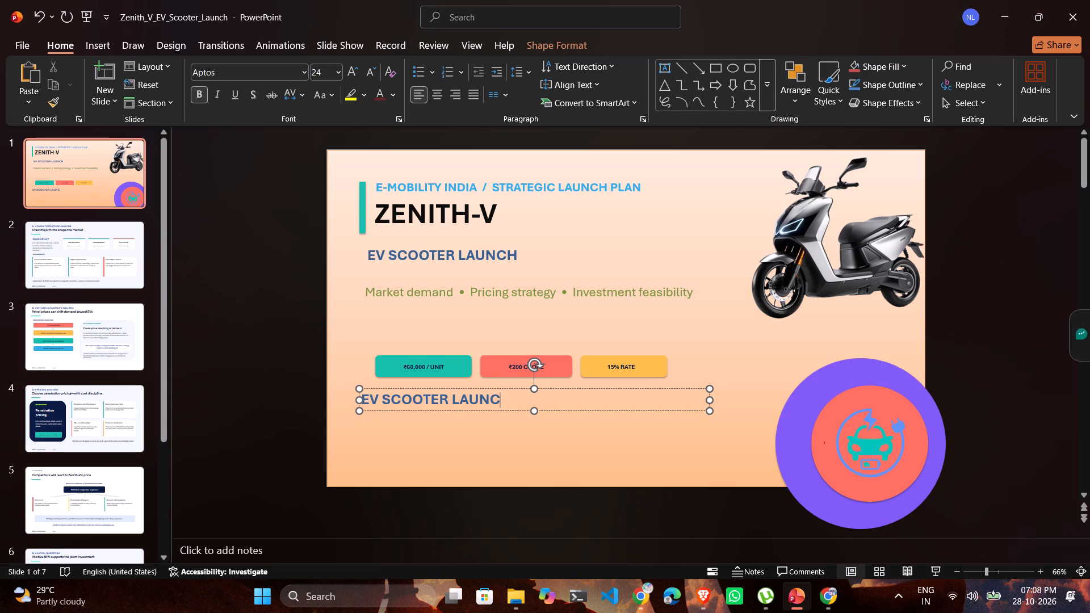
# Undo the erasing, paste the presenter, roll number and course details under the duplicated "EV SCOOTER LAUNCH" line, and delete that line.
pyautogui.hotkey('ctrl', 'z')
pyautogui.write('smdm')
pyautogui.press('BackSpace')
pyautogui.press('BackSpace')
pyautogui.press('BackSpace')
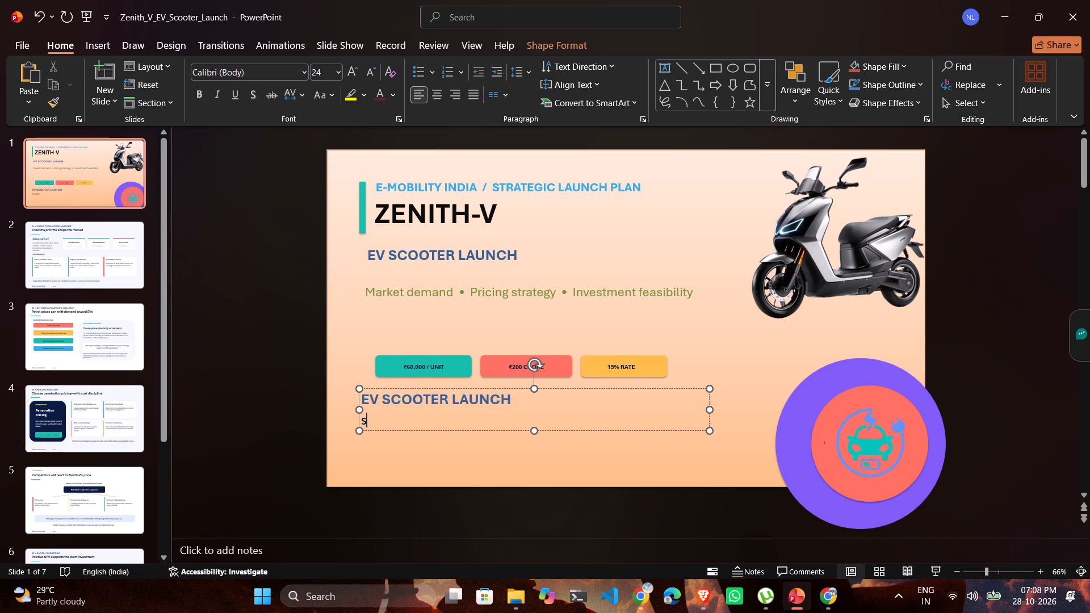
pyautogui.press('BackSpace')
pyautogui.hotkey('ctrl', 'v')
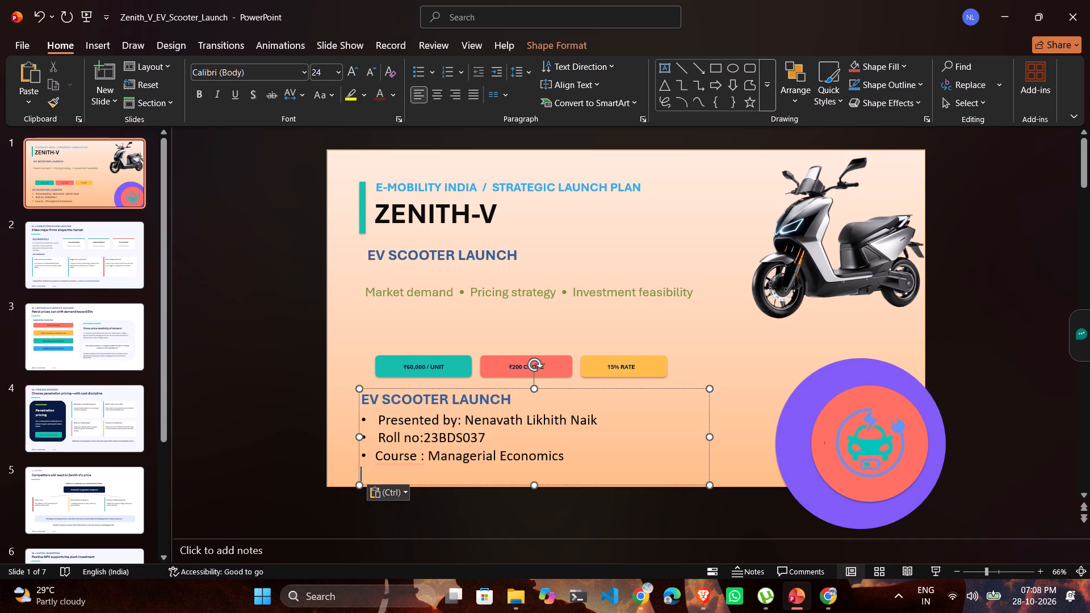
pyautogui.moveTo(512, 402); pyautogui.dragTo(359, 404)
pyautogui.press('BackSpace')
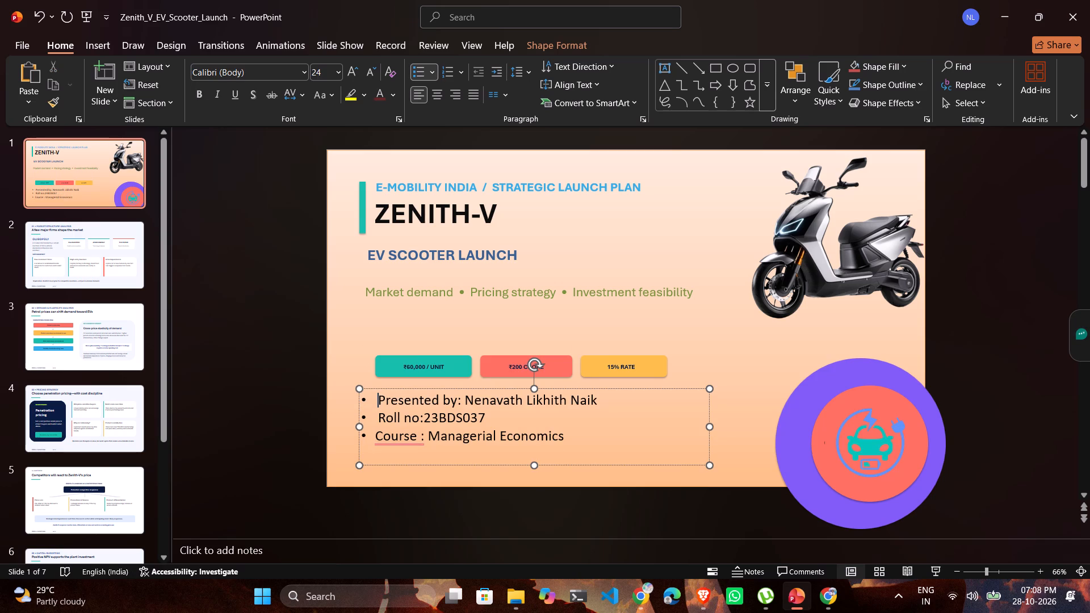
pyautogui.click(955, 308)
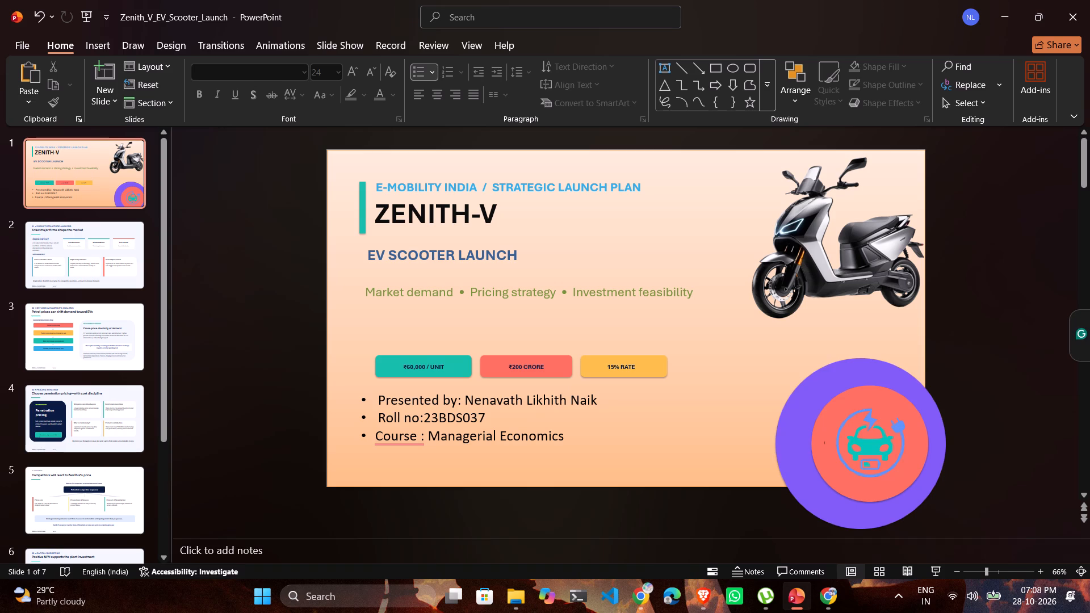
# Look back and forth through slides 1 to 4 to check their content and layout.
pyautogui.click(89, 254)
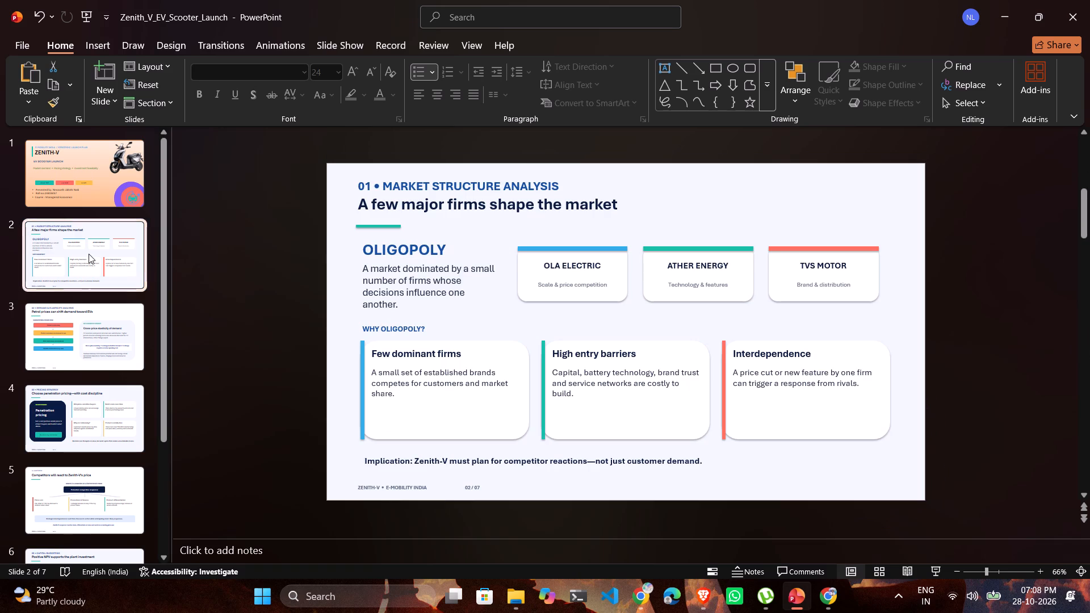
pyautogui.click(98, 336)
pyautogui.click(73, 196)
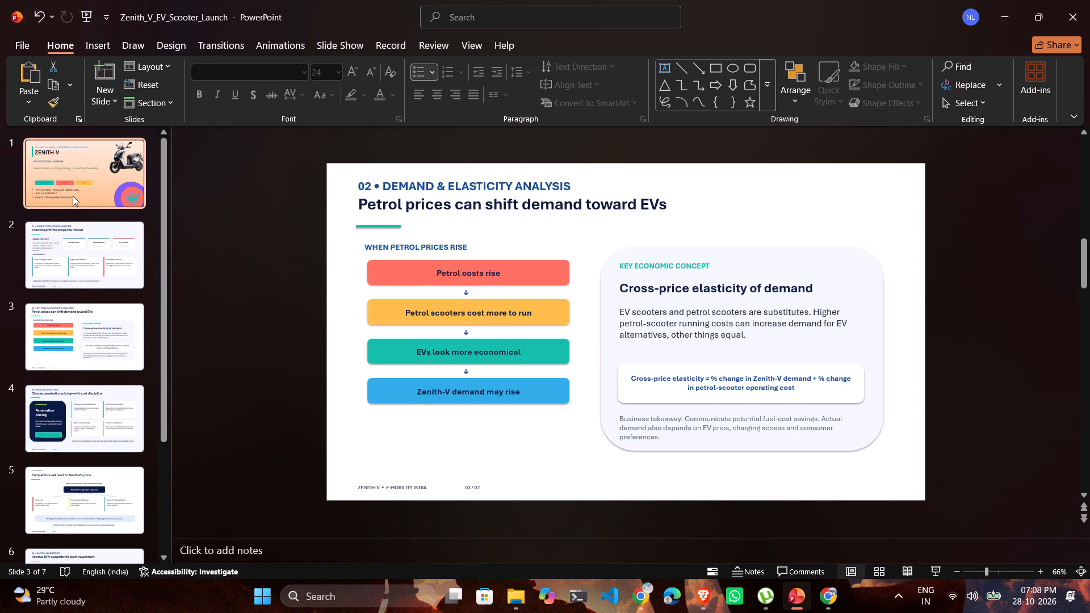
pyautogui.click(95, 357)
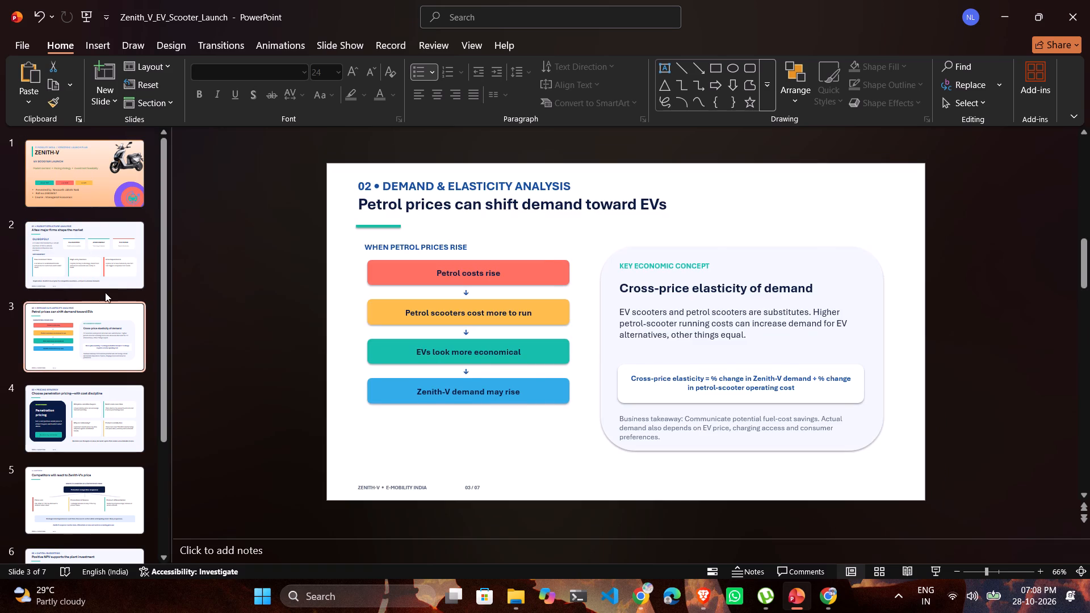
pyautogui.click(105, 292)
pyautogui.click(103, 272)
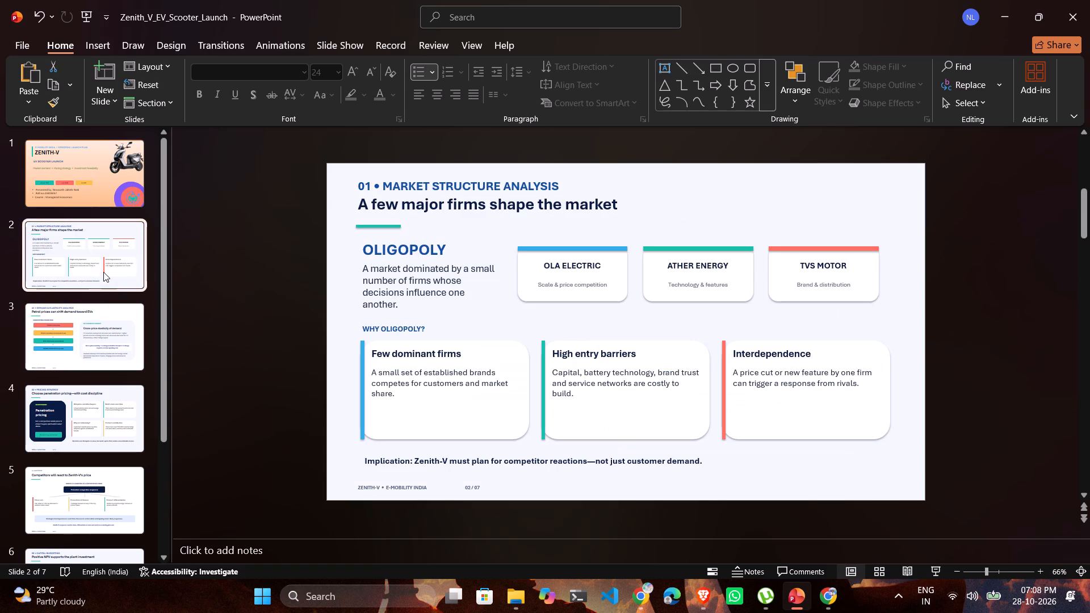
pyautogui.click(99, 189)
pyautogui.click(92, 263)
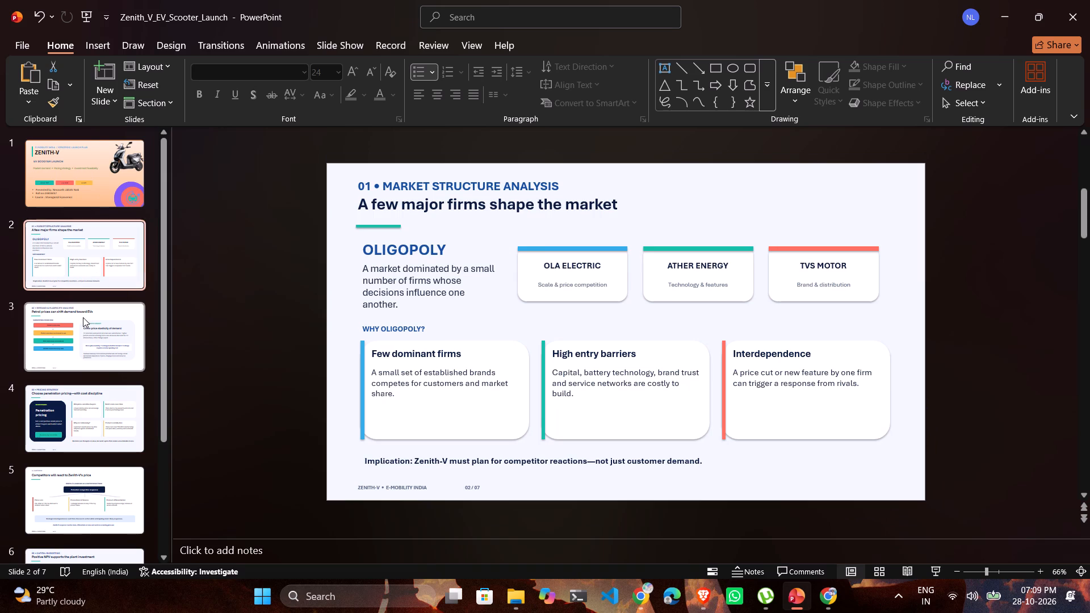
pyautogui.click(83, 328)
pyautogui.click(83, 389)
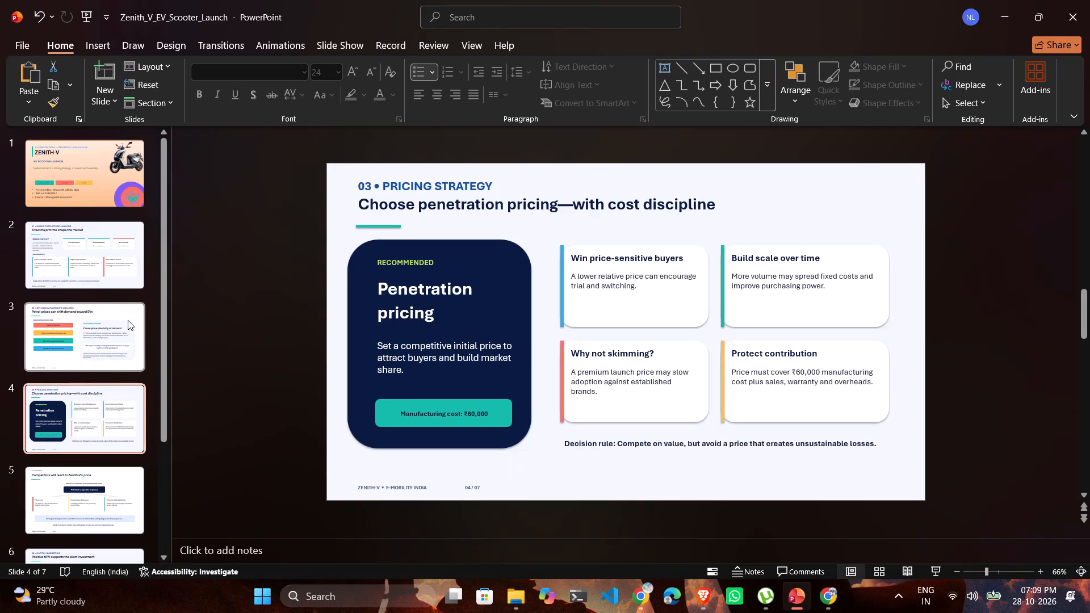
# Save the Zenith_V_EV_Scooter_Launch presentation and close it.
pyautogui.hotkey('ctrl', 's')
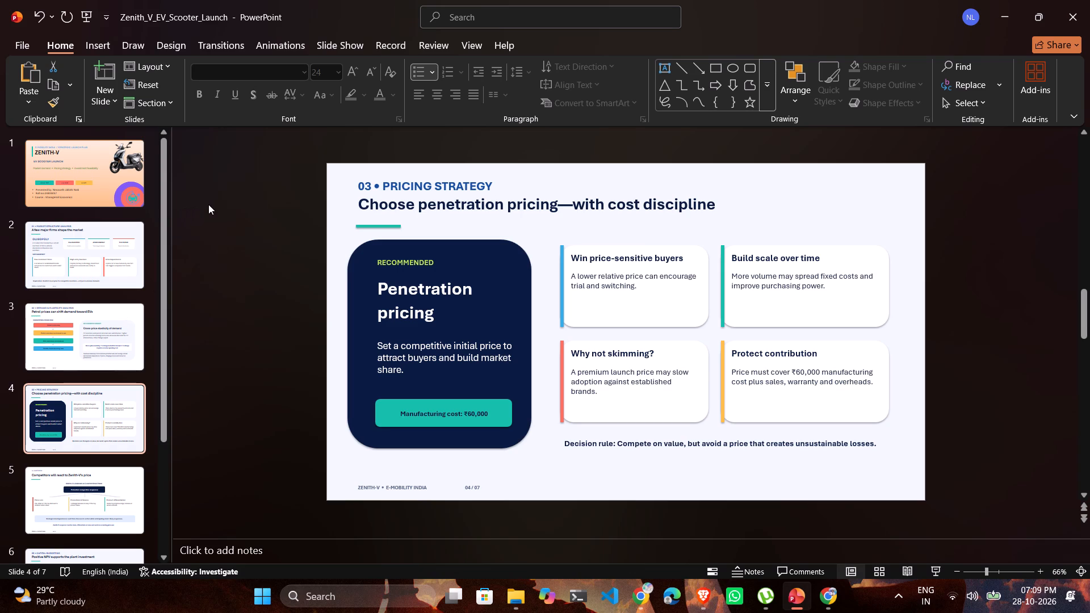
pyautogui.hotkey('ctrl', 's')
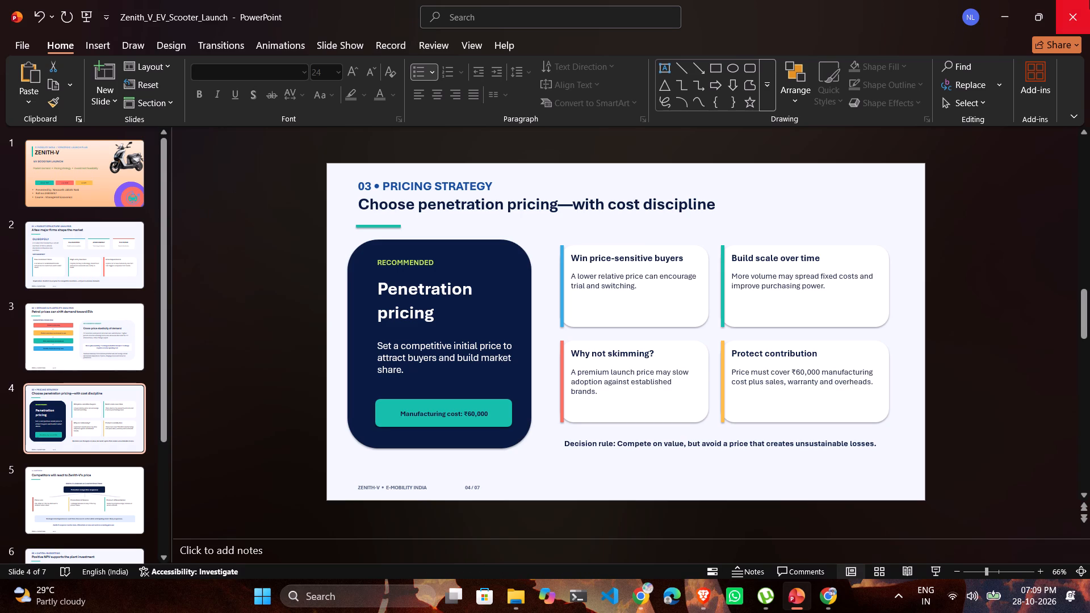
pyautogui.click(1089, 0)
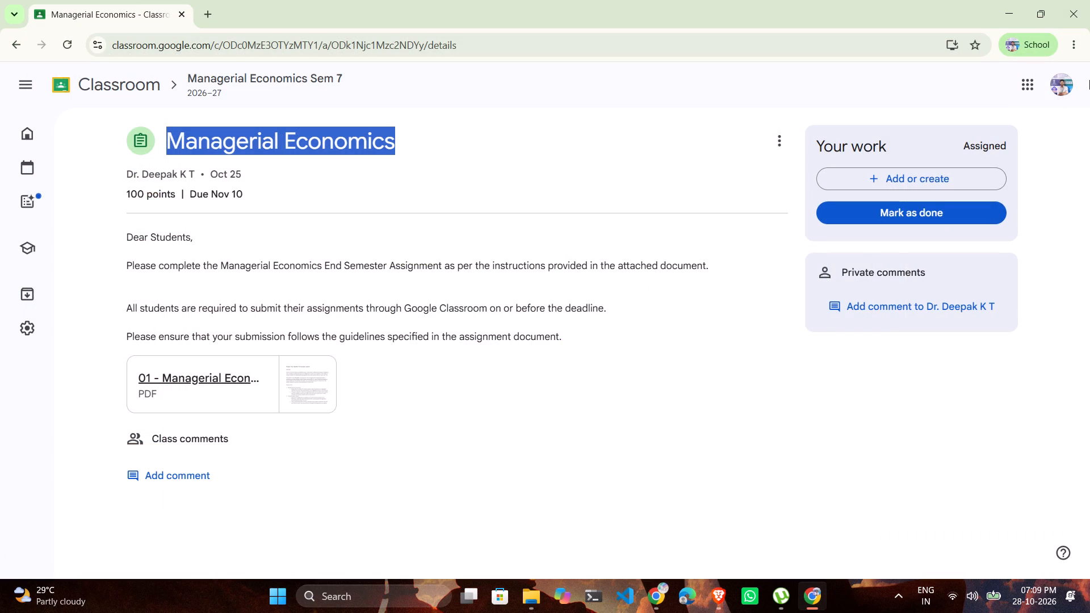
# Close the remaining Classroom, ChatGPT, New folder (7), remove.bg and YouTube windows and tabs.
pyautogui.click(186, 14)
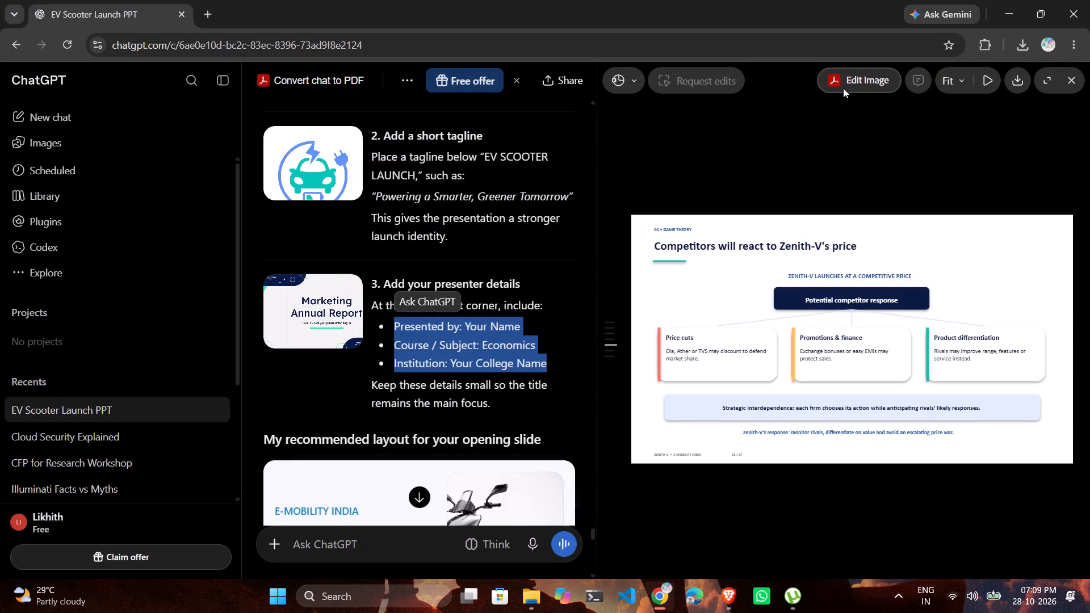
pyautogui.click(1089, 0)
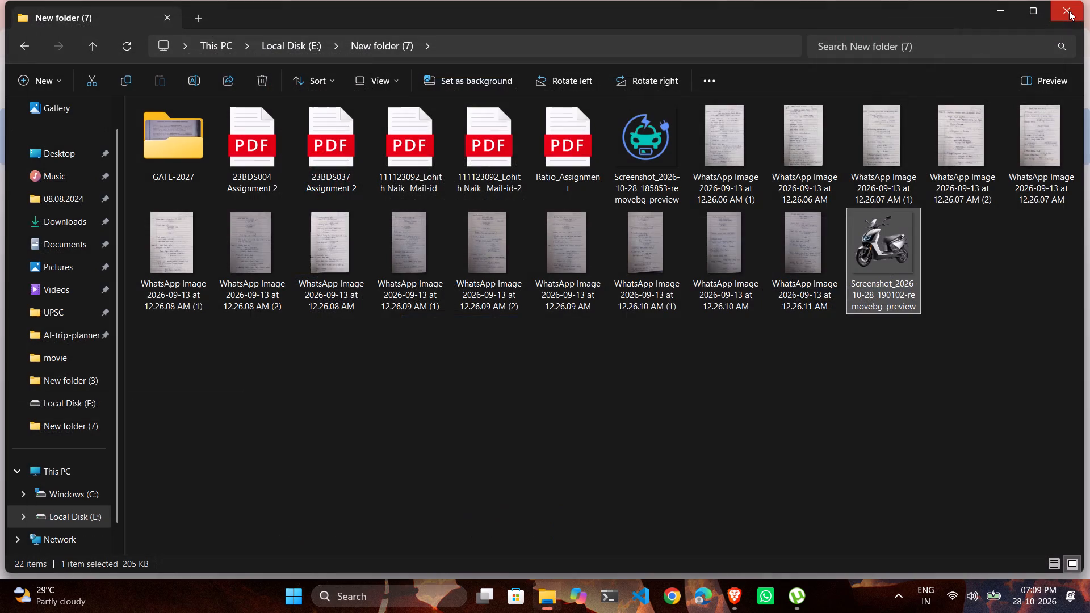
pyautogui.click(1069, 10)
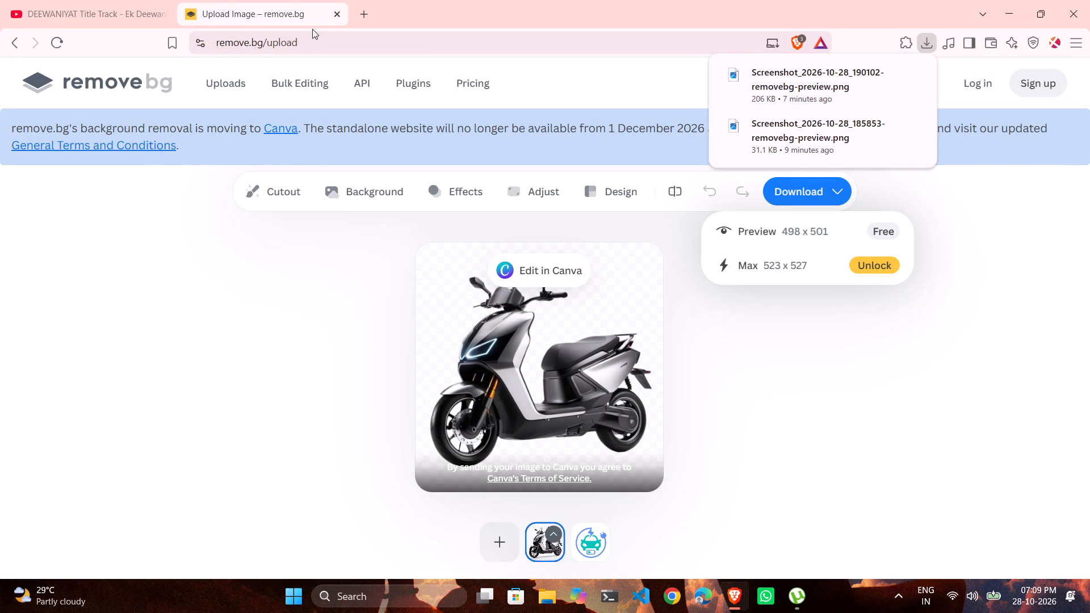
pyautogui.hotkey('ctrl', 'w')
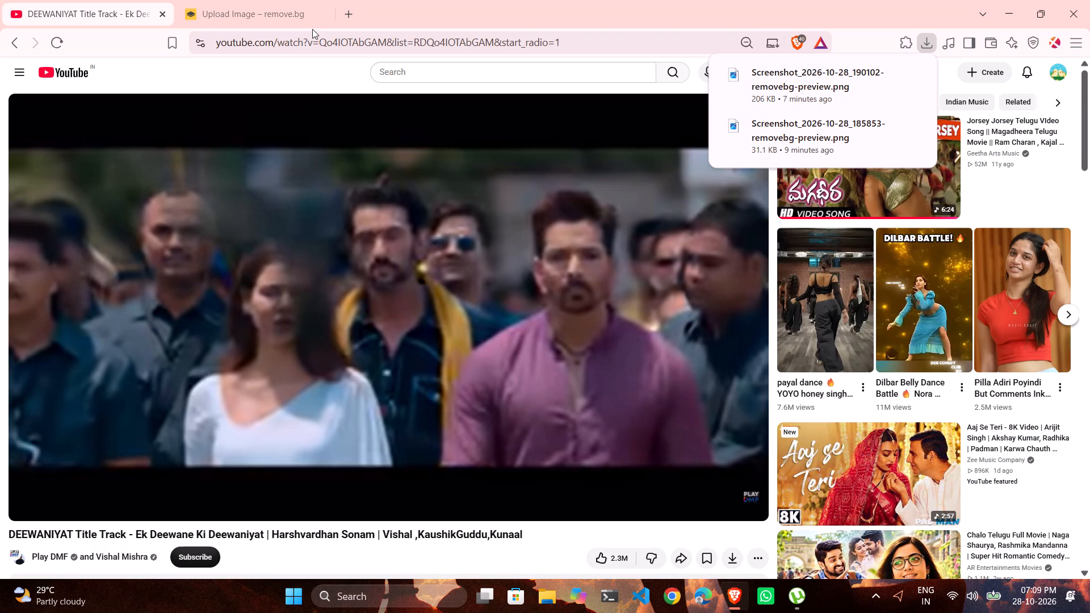
pyautogui.hotkey('ctrl', 'w')
# Shut down the computer.
pyautogui.press('super+x')
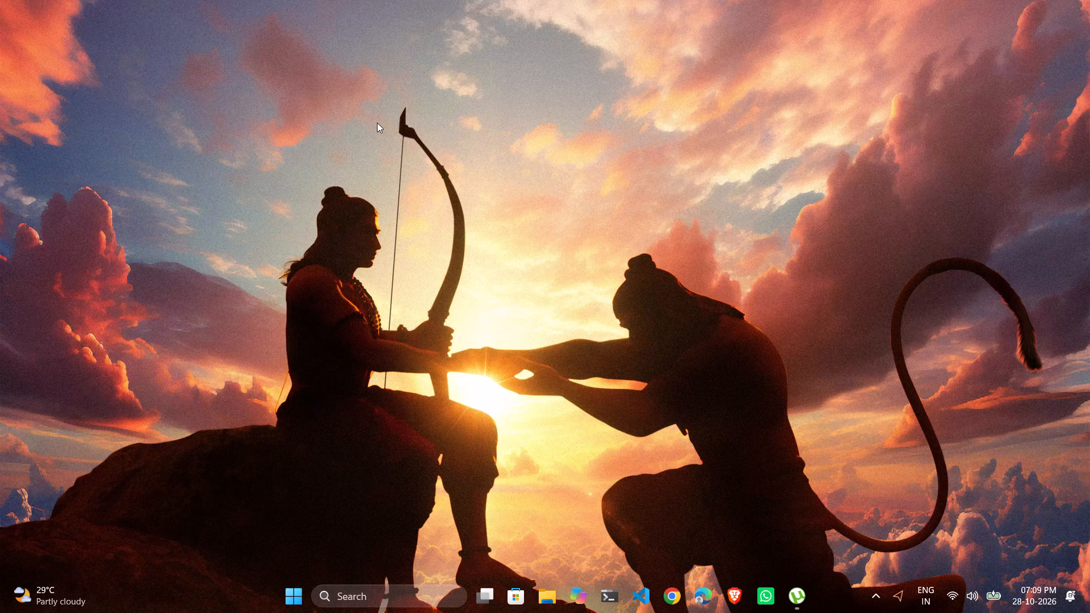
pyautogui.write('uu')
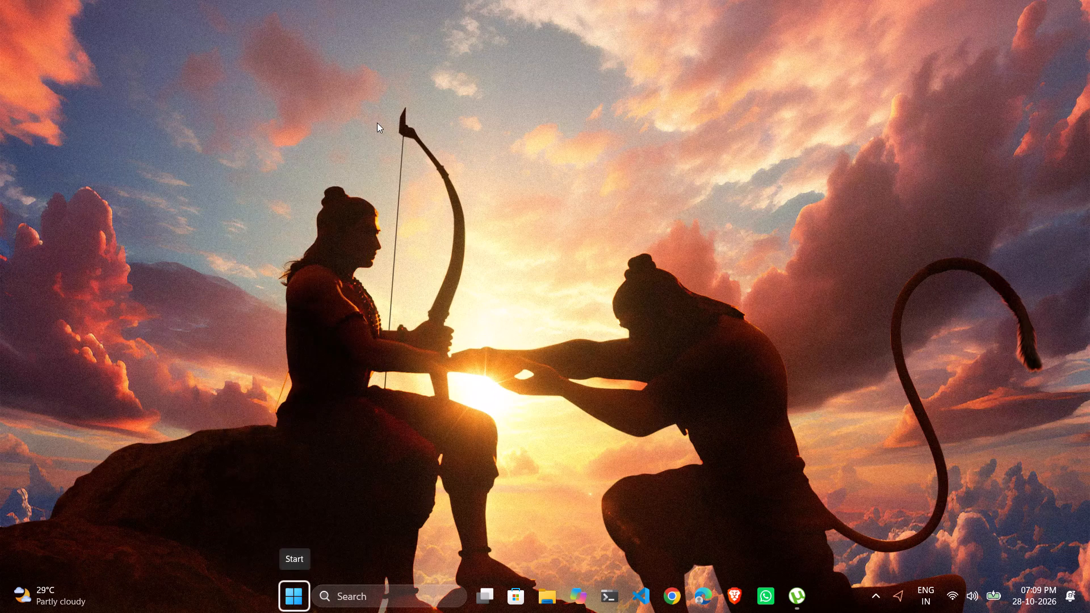